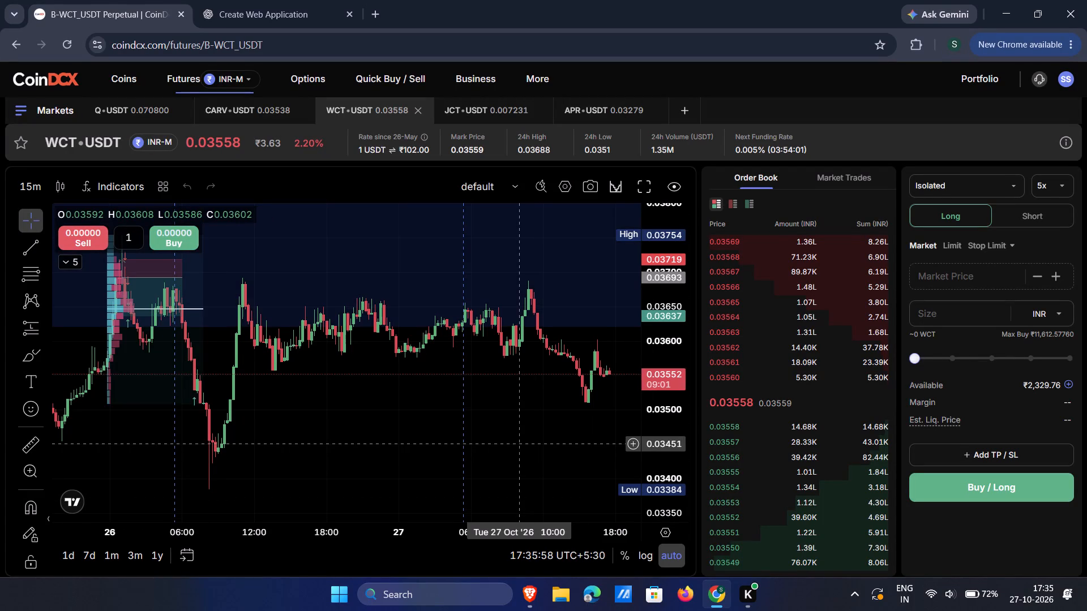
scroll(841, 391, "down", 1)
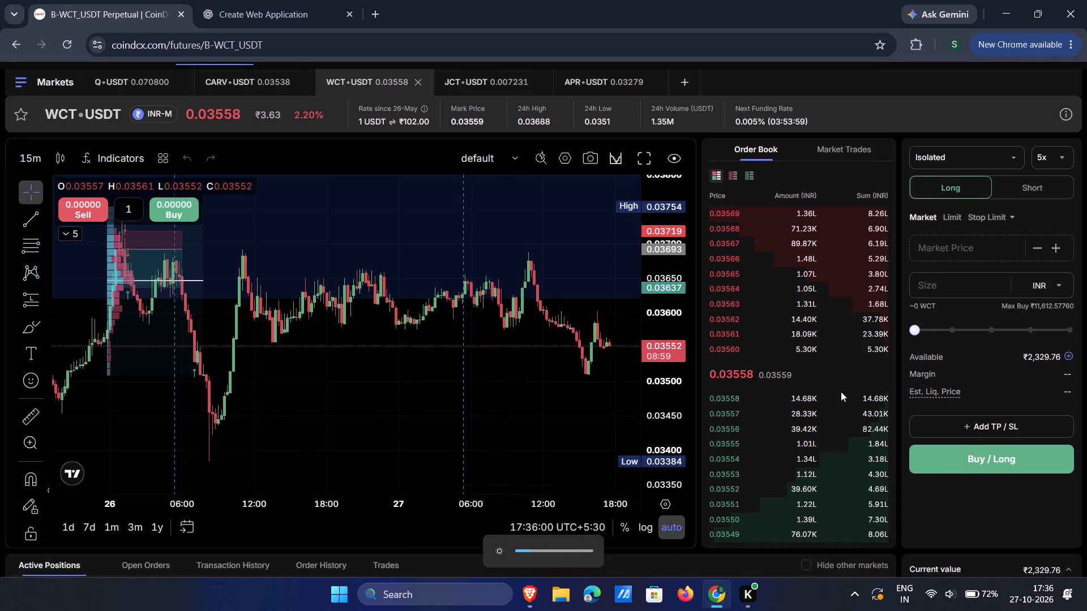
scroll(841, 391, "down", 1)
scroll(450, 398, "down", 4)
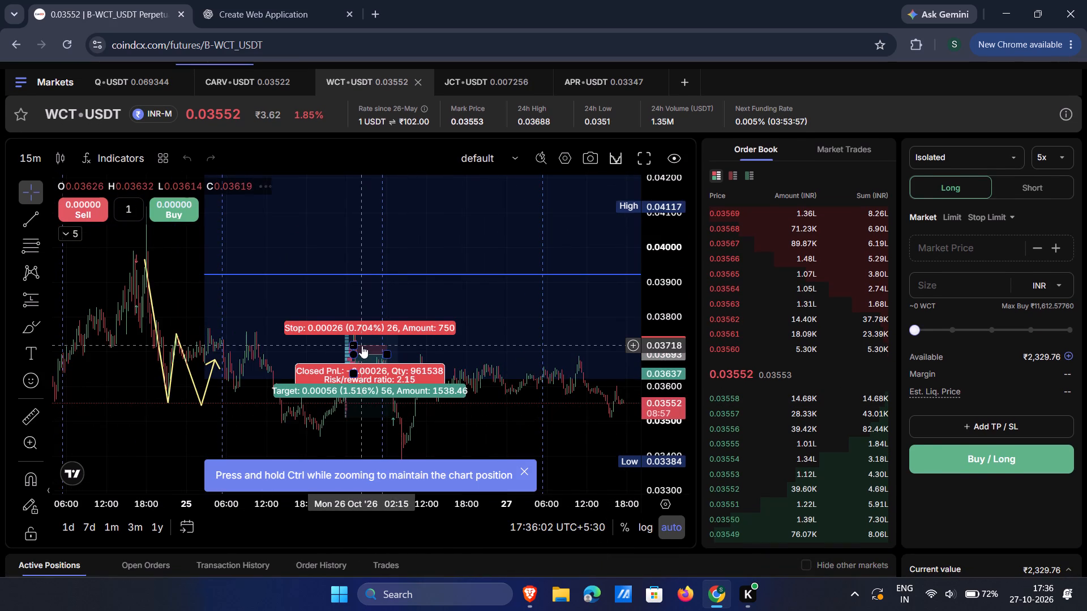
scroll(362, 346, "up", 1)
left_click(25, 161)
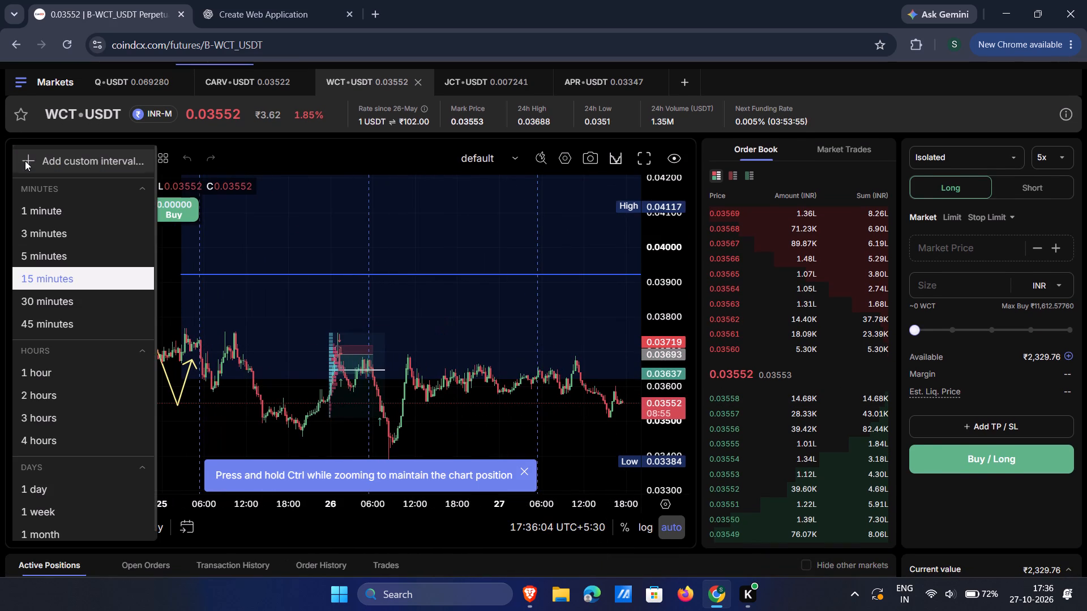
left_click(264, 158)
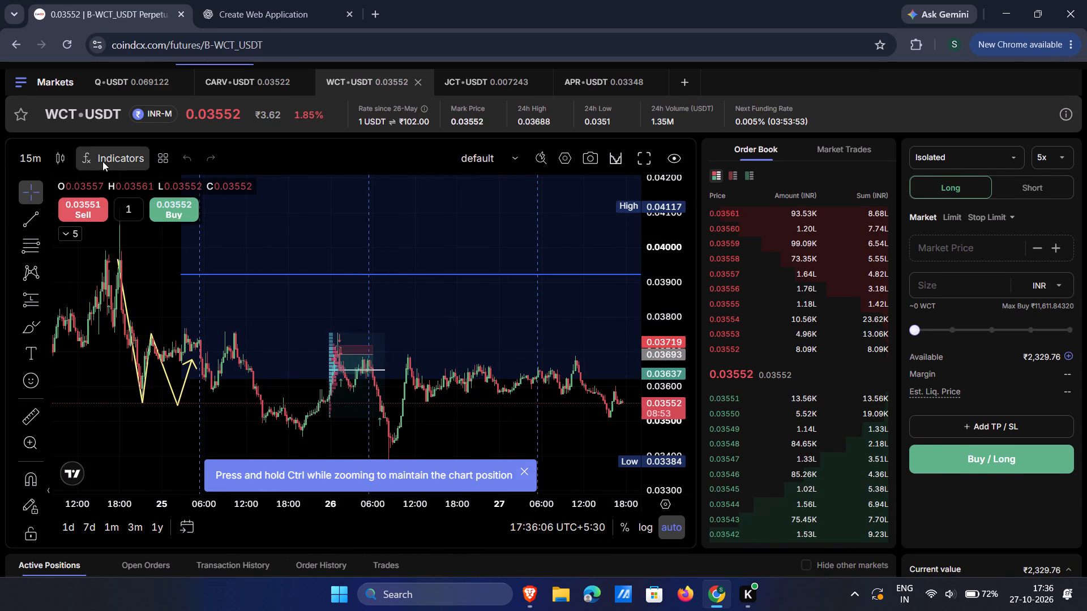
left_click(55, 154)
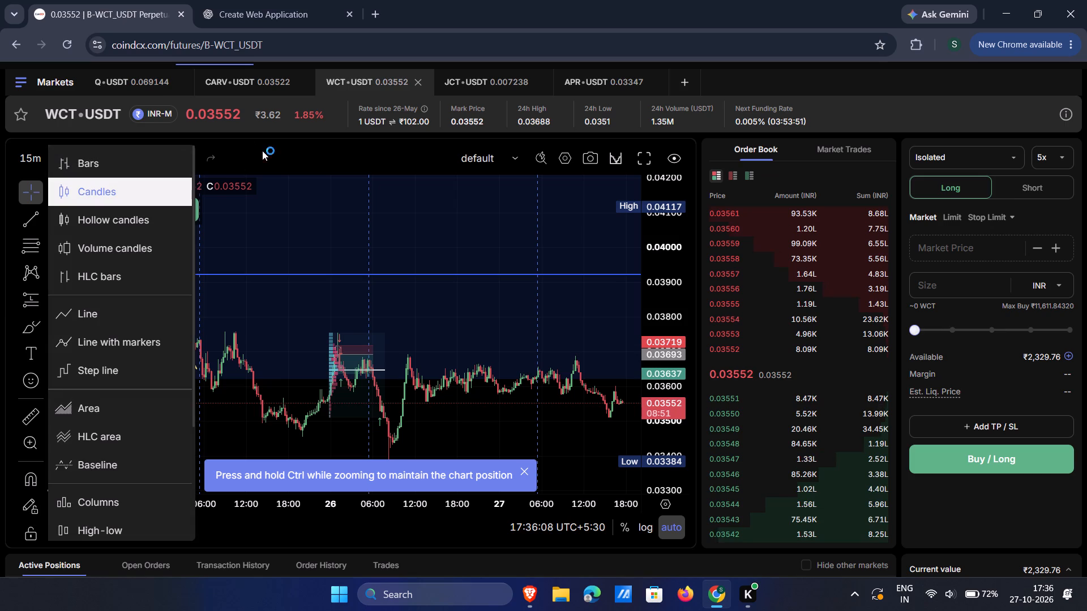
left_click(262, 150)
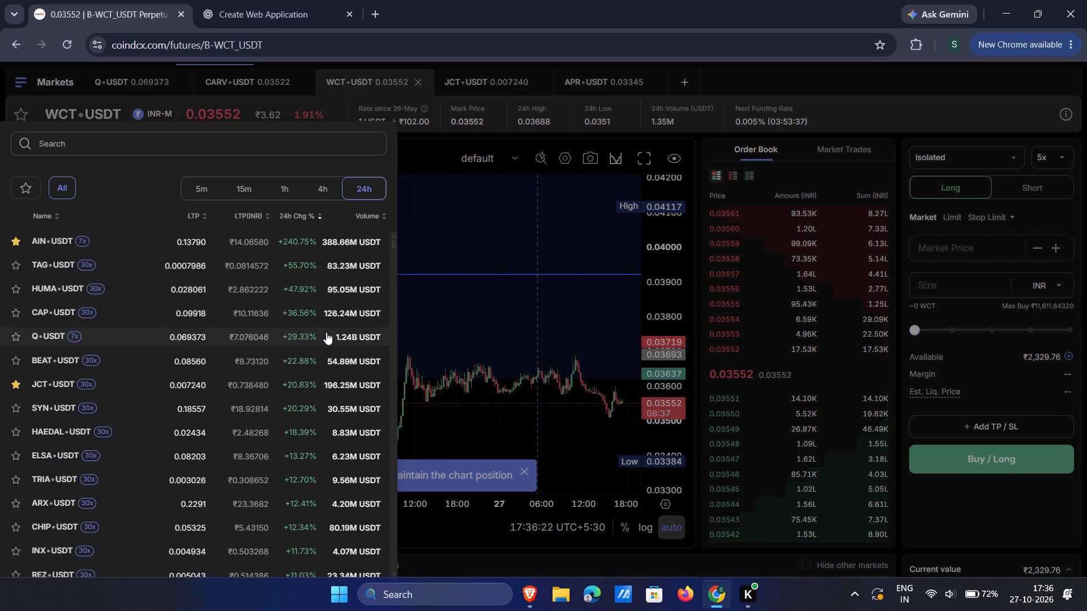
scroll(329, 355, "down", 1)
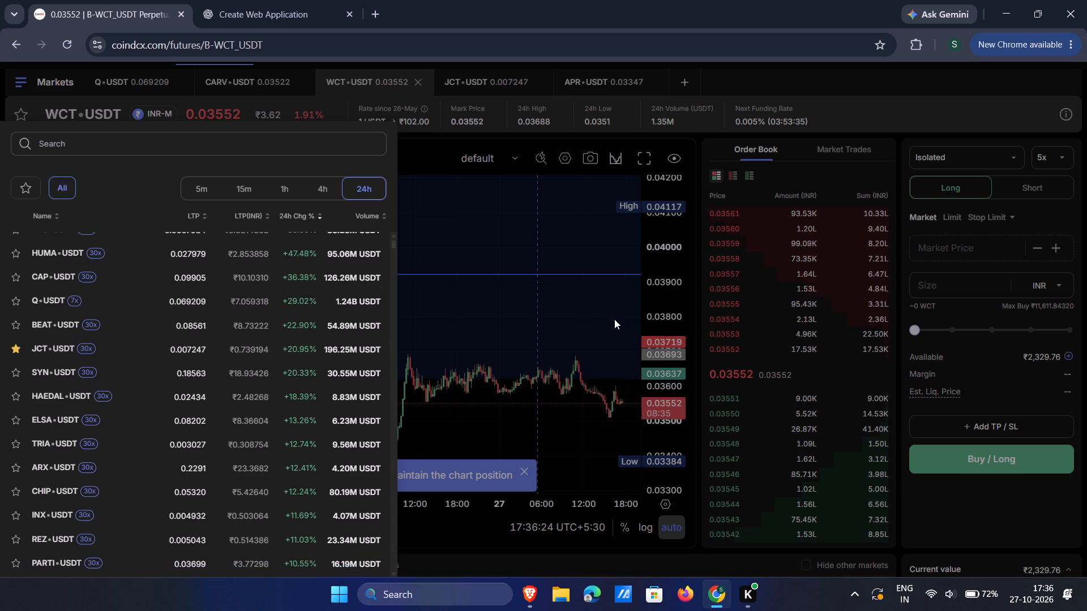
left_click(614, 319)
Dismiss the chart hints about detailed chart values and holding the chart position while zooming.
scroll(320, 347, "down", 2)
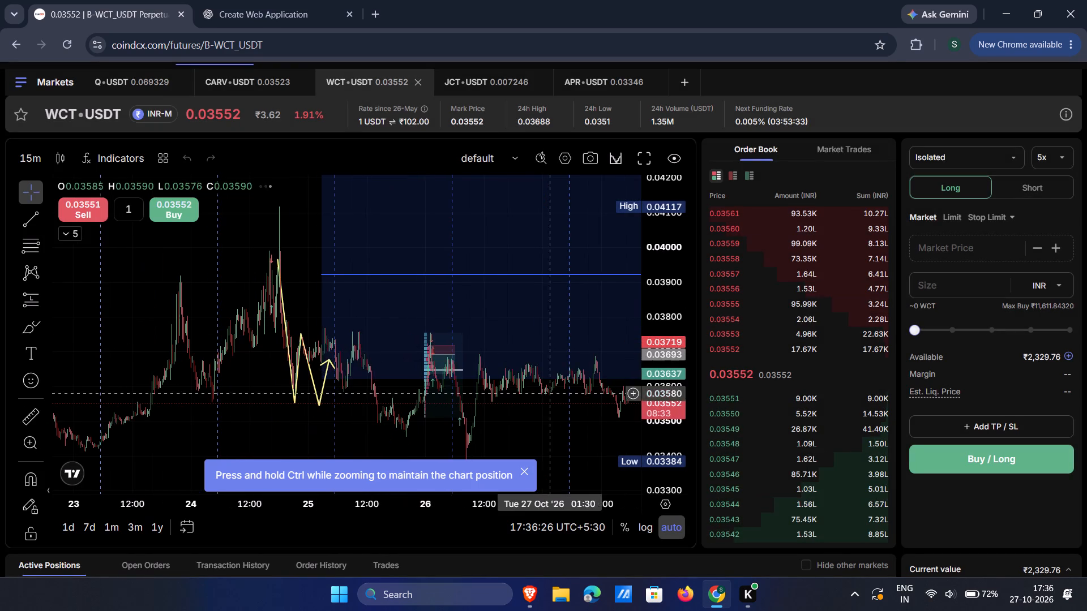
left_click_drag(559, 421, 373, 319)
left_click(436, 400)
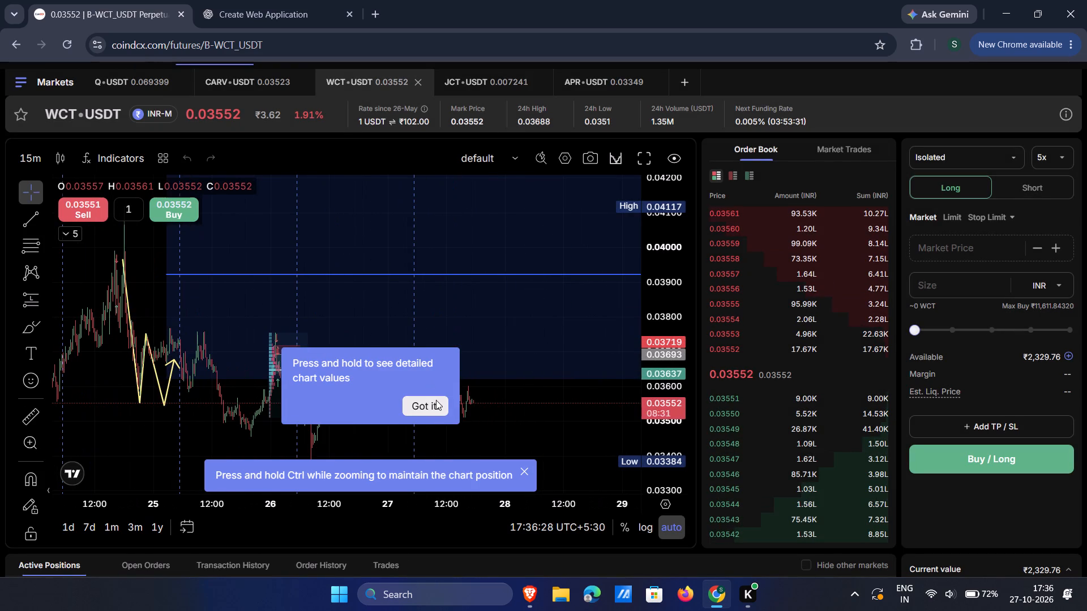
left_click_drag(488, 437, 499, 367)
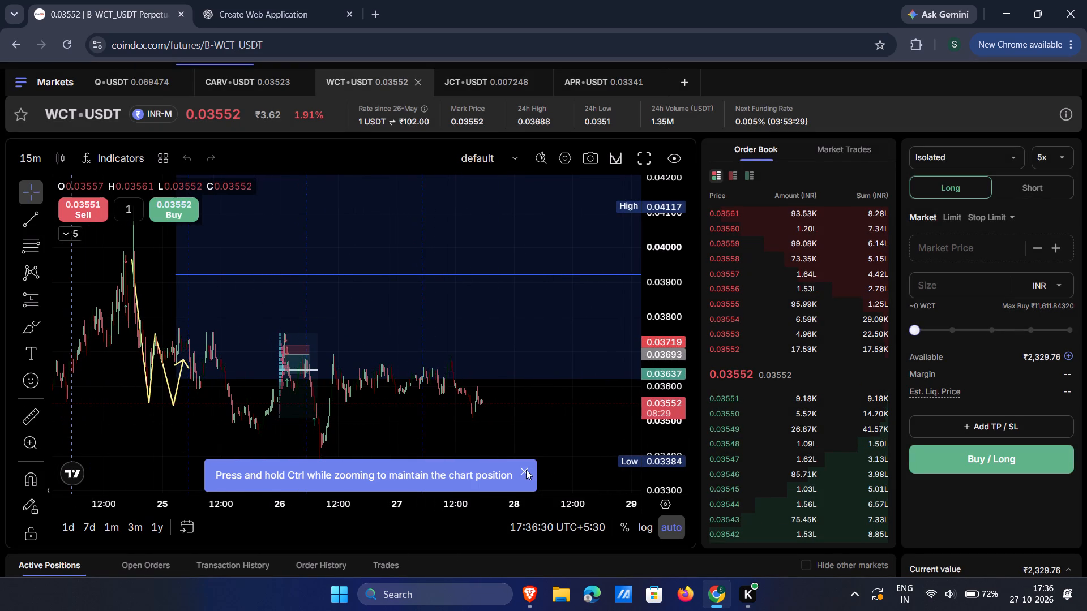
left_click(526, 470)
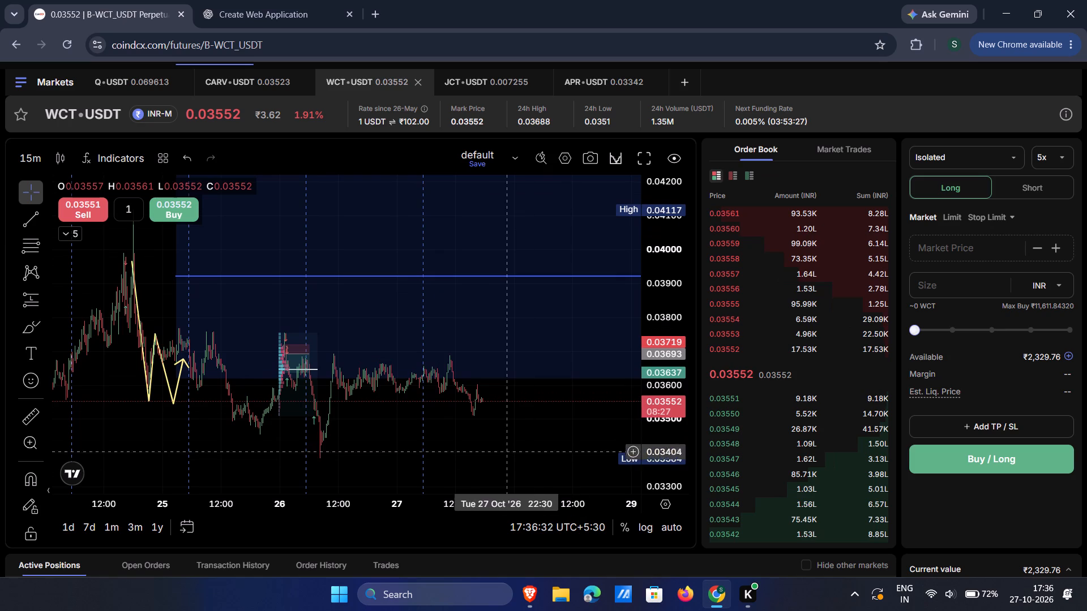
Delete the large blue shaded rectangle with its middle line from the WCT-USDT chart.
left_click_drag(505, 427, 534, 356)
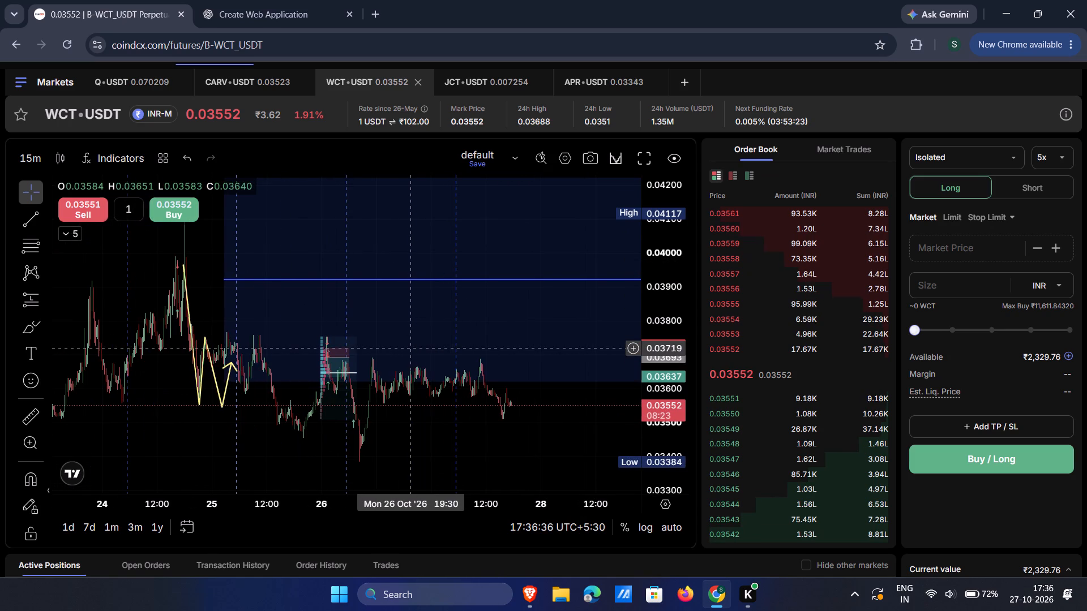
left_click(230, 280)
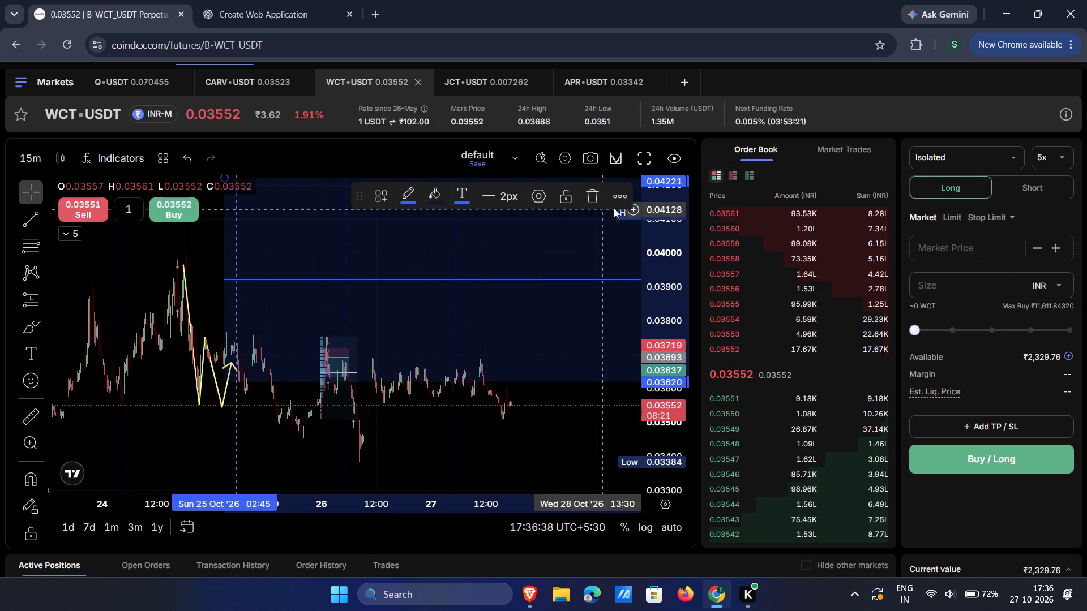
left_click(591, 195)
Open the chart settings and examine the Symbol and Status line options.
scroll(318, 412, "up", 4)
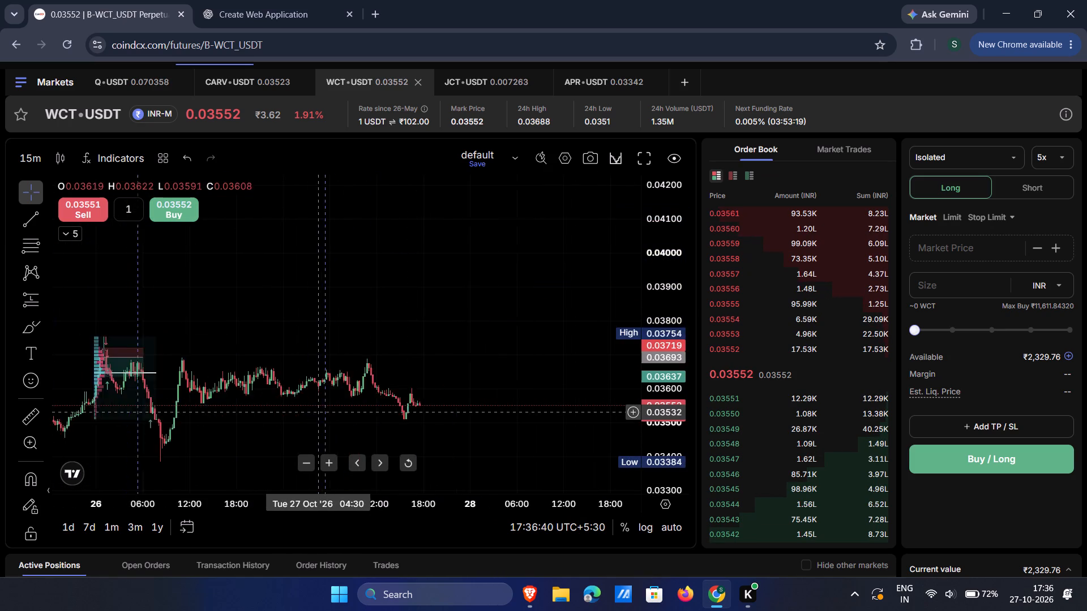
scroll(318, 412, "down", 6)
scroll(318, 412, "up", 2)
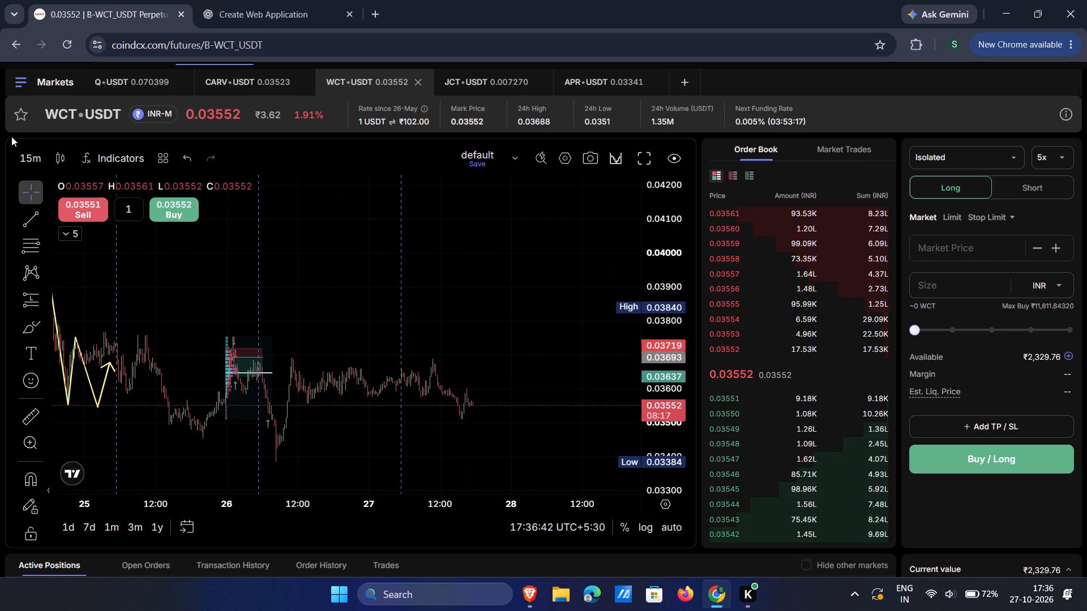
right_click(331, 217)
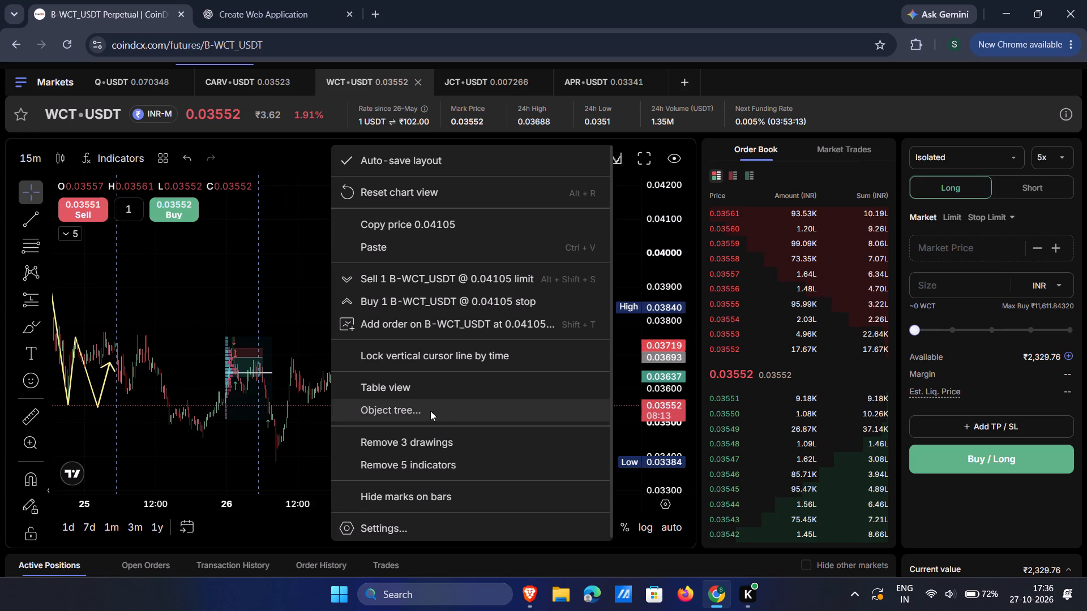
scroll(430, 411, "down", 1)
left_click(405, 519)
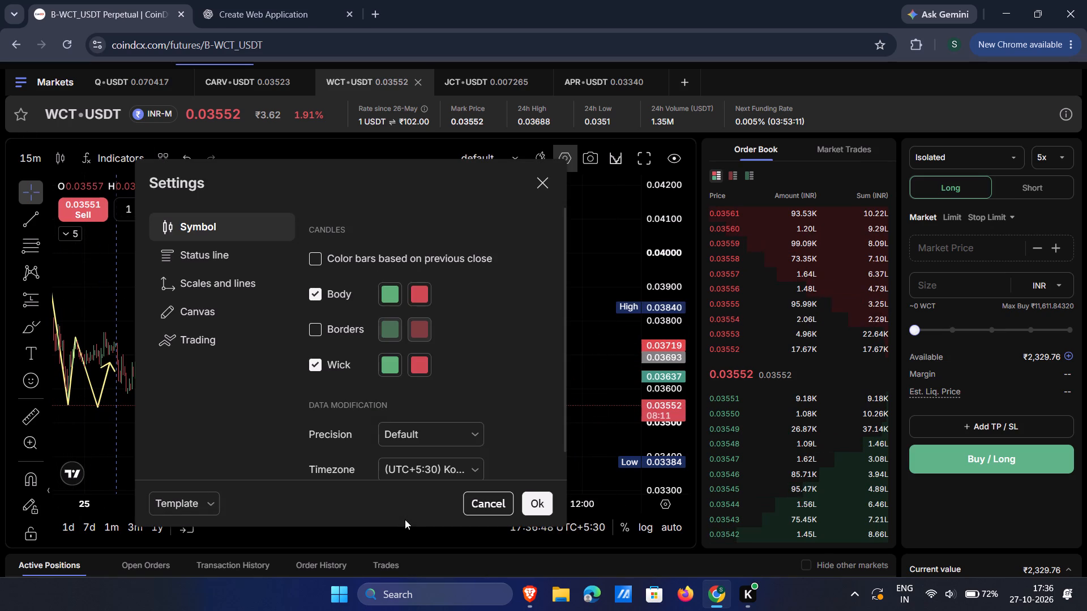
scroll(374, 359, "down", 3)
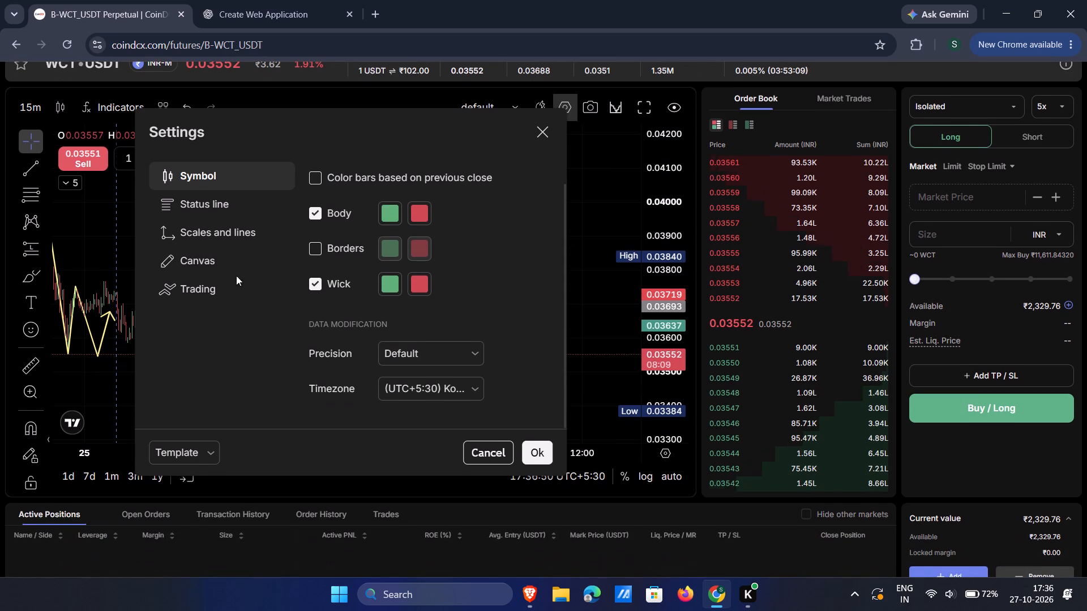
left_click(214, 200)
scroll(395, 305, "down", 2)
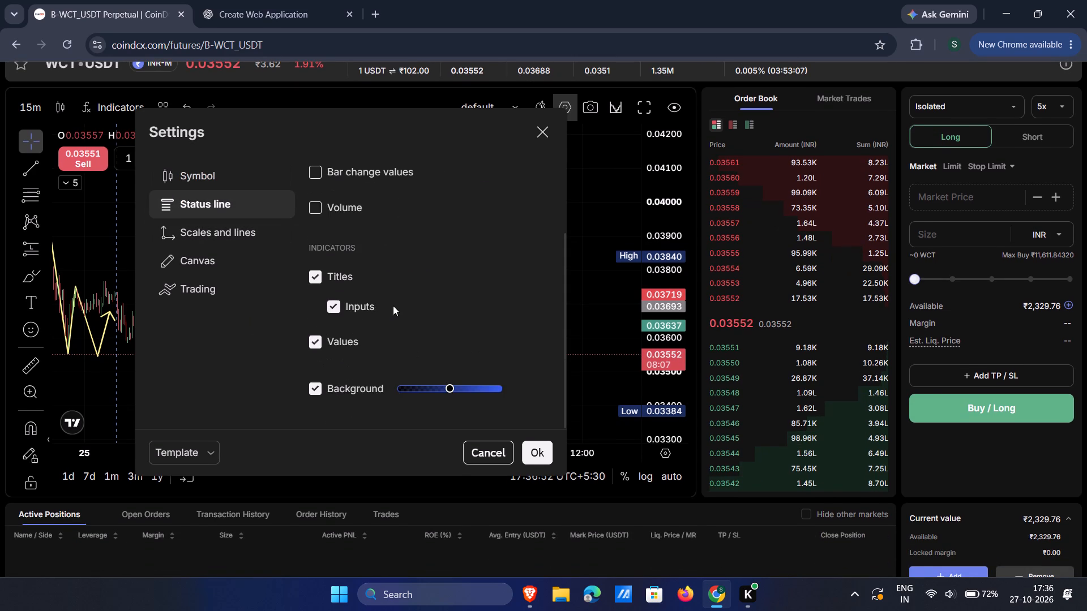
scroll(335, 315, "up", 2)
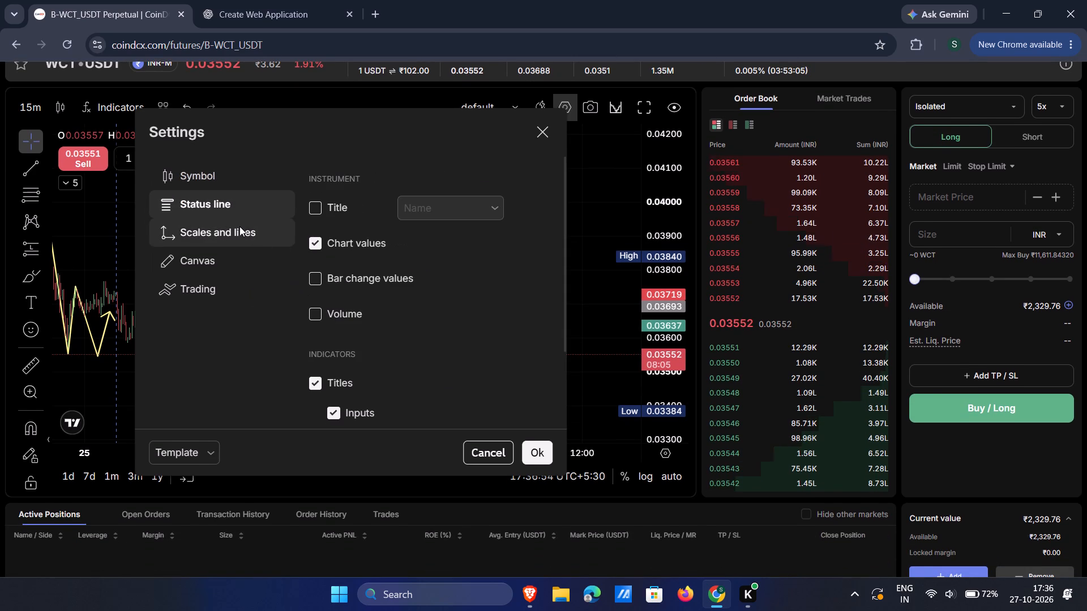
Examine the Scales and lines options in the chart settings, from the price scale to the time scale.
left_click(239, 226)
scroll(427, 333, "down", 3)
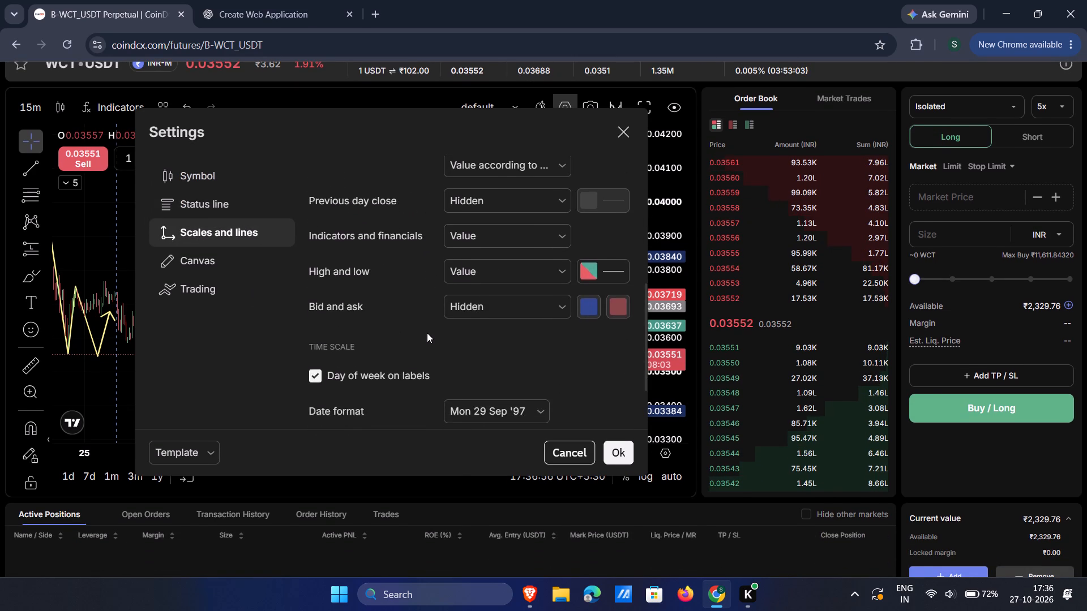
scroll(427, 333, "down", 1)
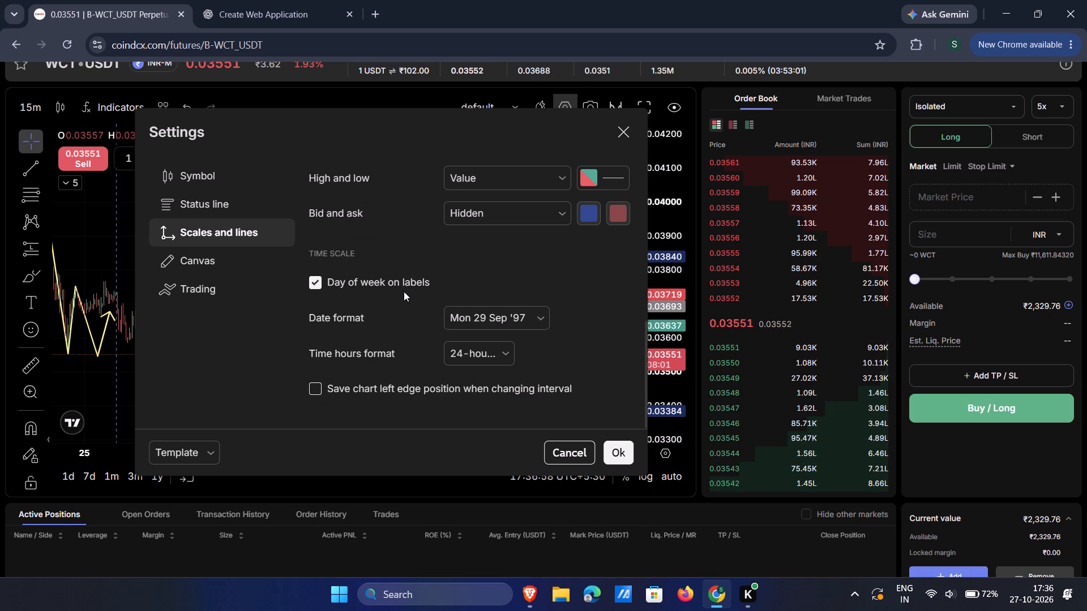
scroll(404, 291, "up", 1)
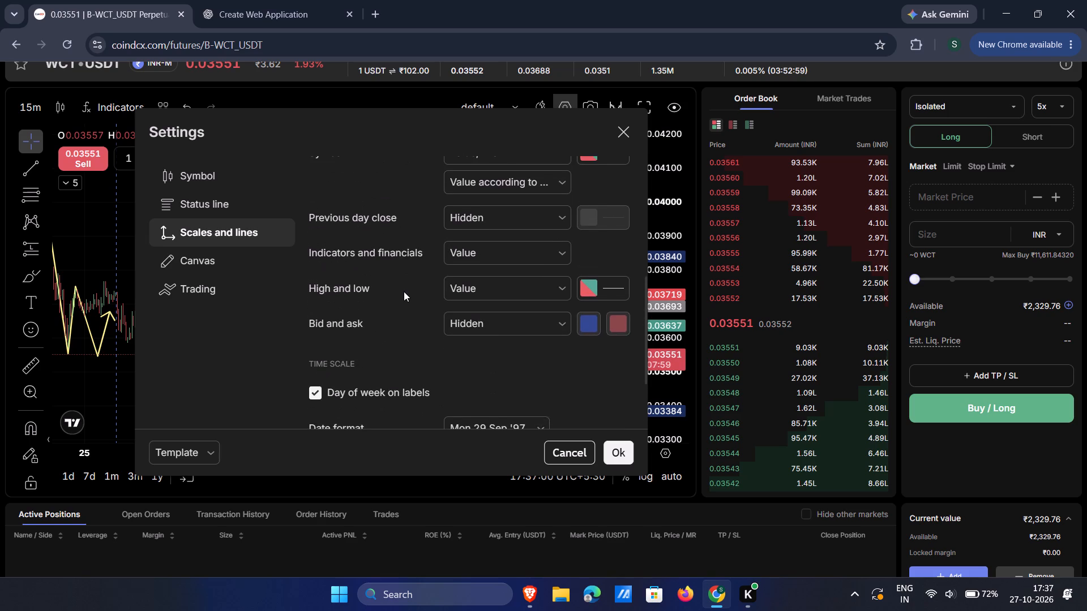
scroll(404, 291, "up", 2)
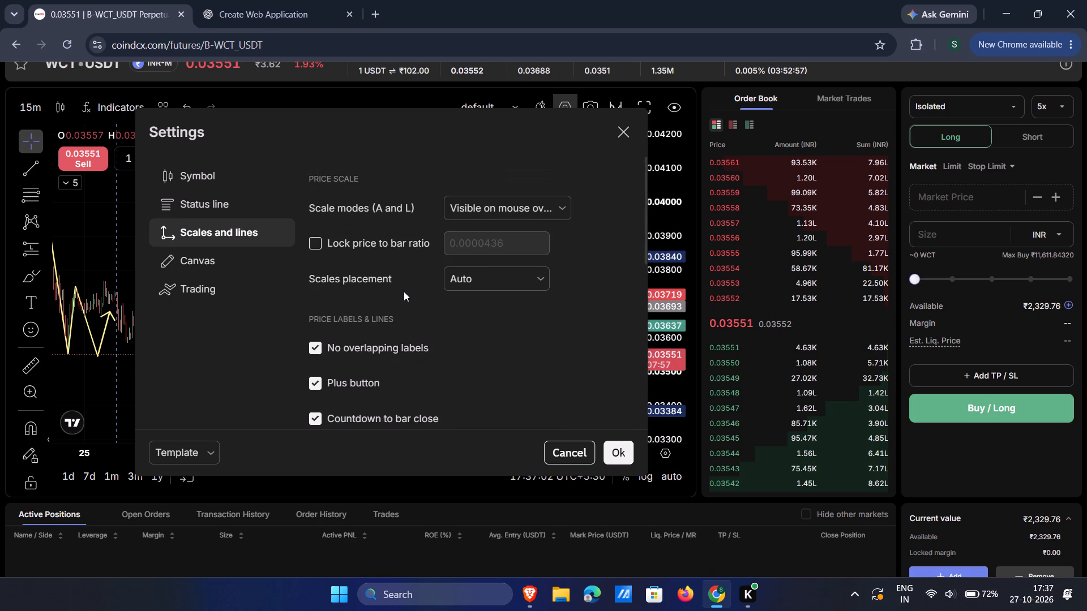
Examine the Canvas and Trading options in the chart settings, and close the settings without changing anything.
left_click(209, 265)
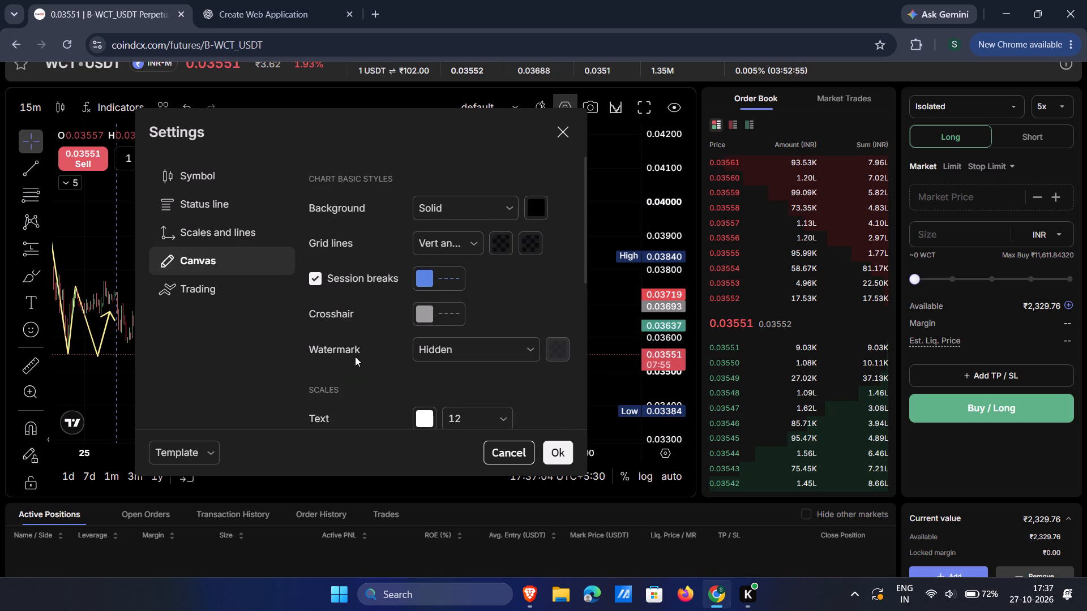
scroll(472, 320, "down", 1)
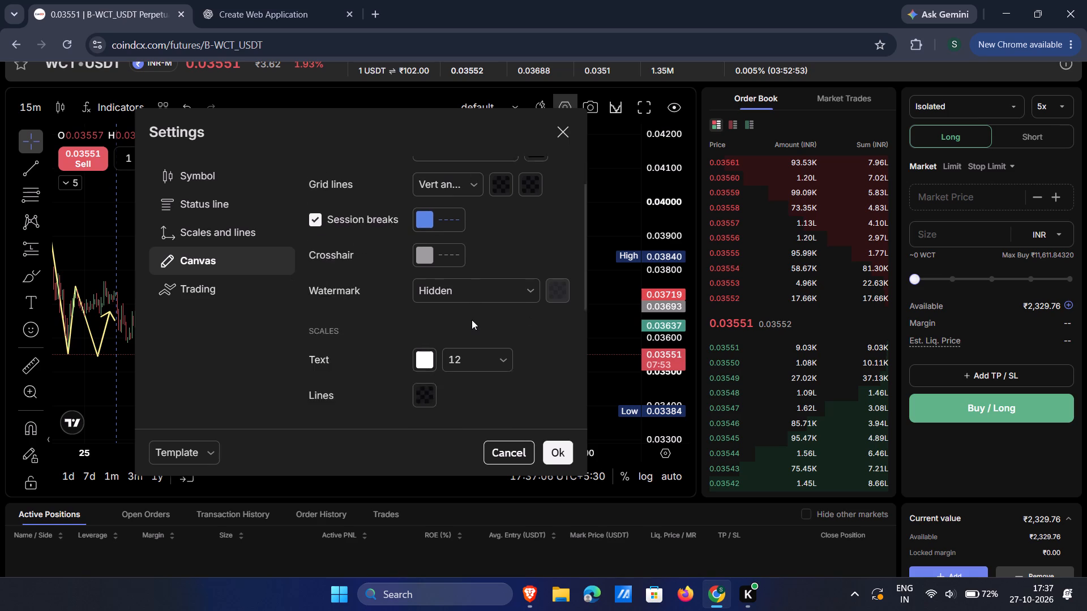
scroll(472, 320, "down", 1)
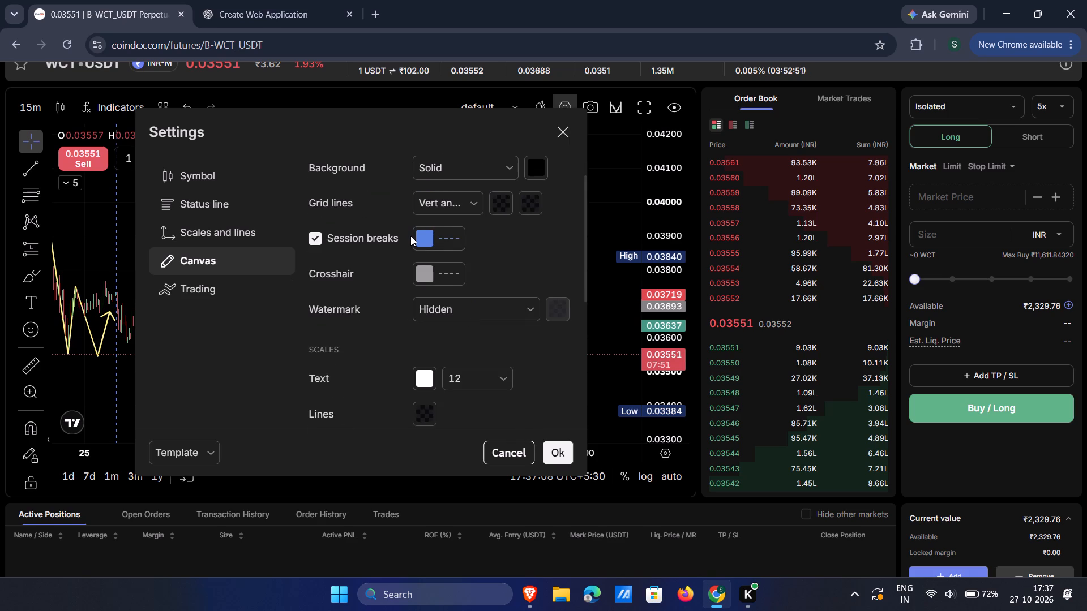
scroll(416, 277, "down", 1)
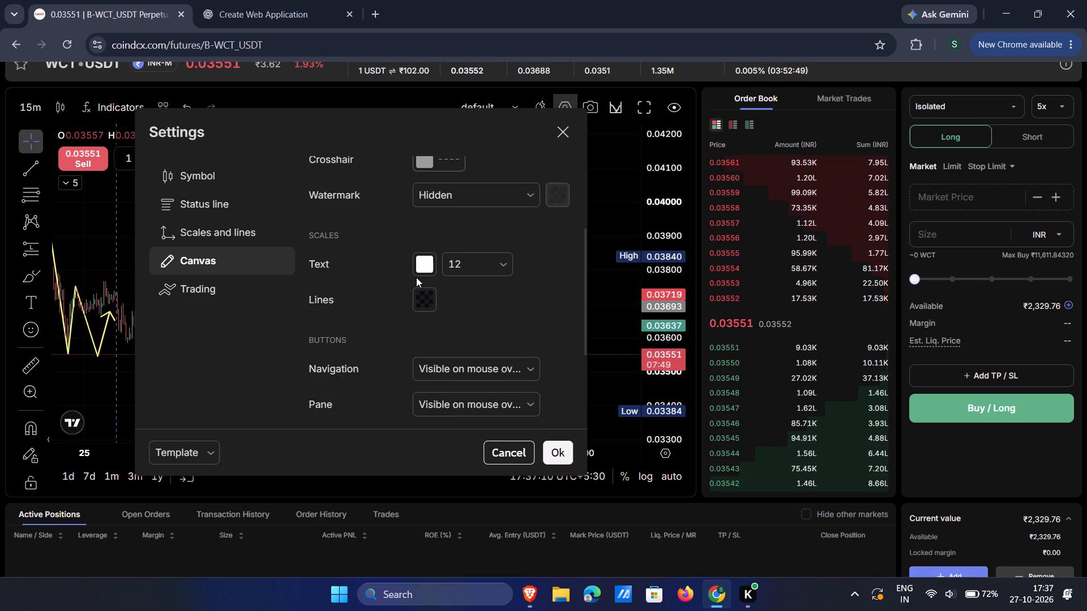
scroll(416, 277, "down", 3)
scroll(416, 277, "up", 1)
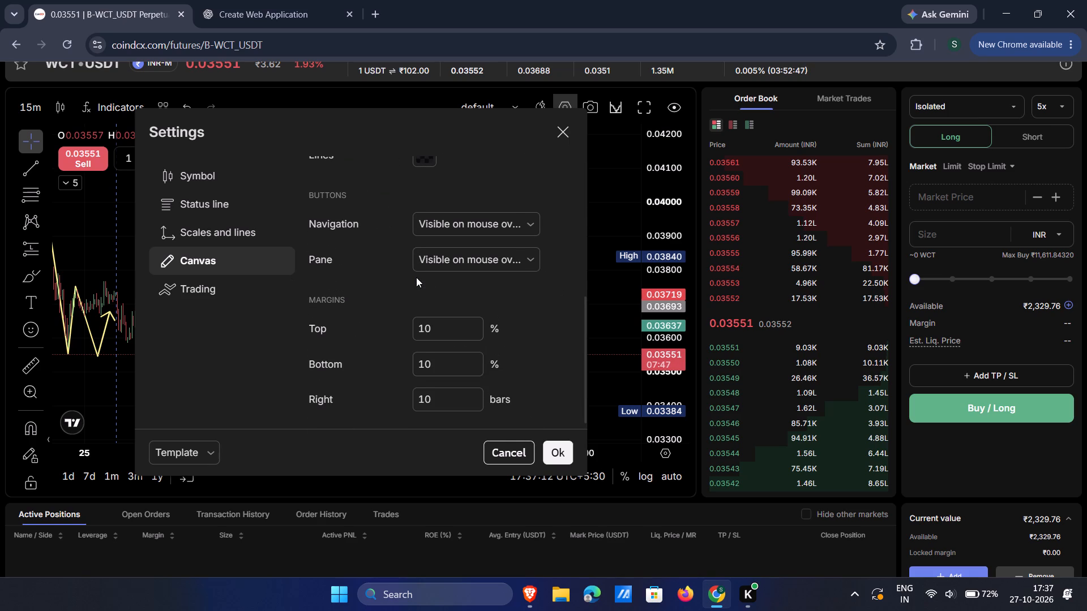
scroll(416, 277, "up", 4)
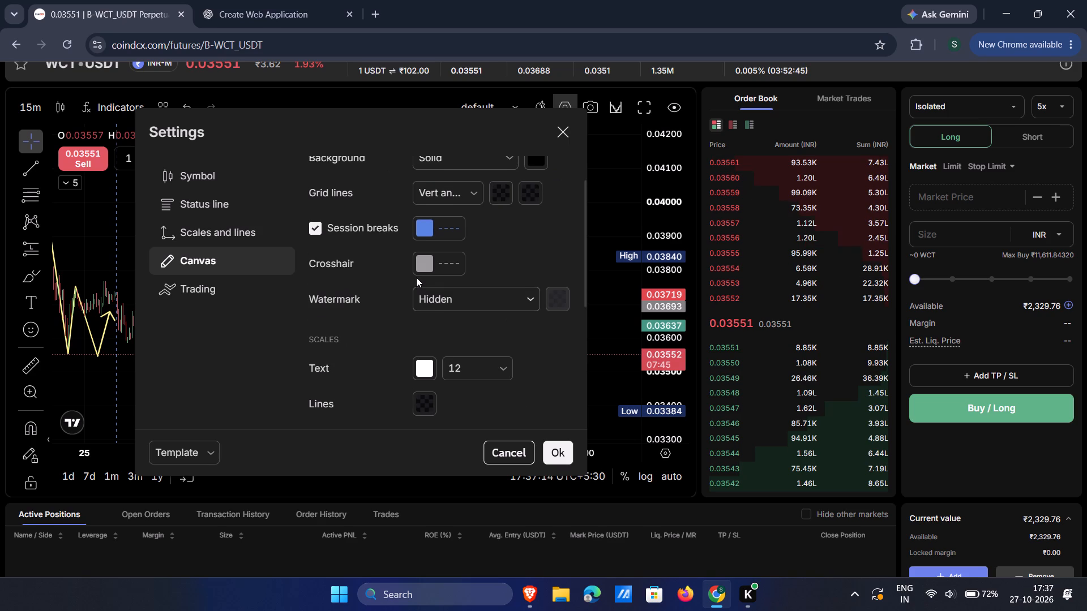
scroll(416, 277, "up", 2)
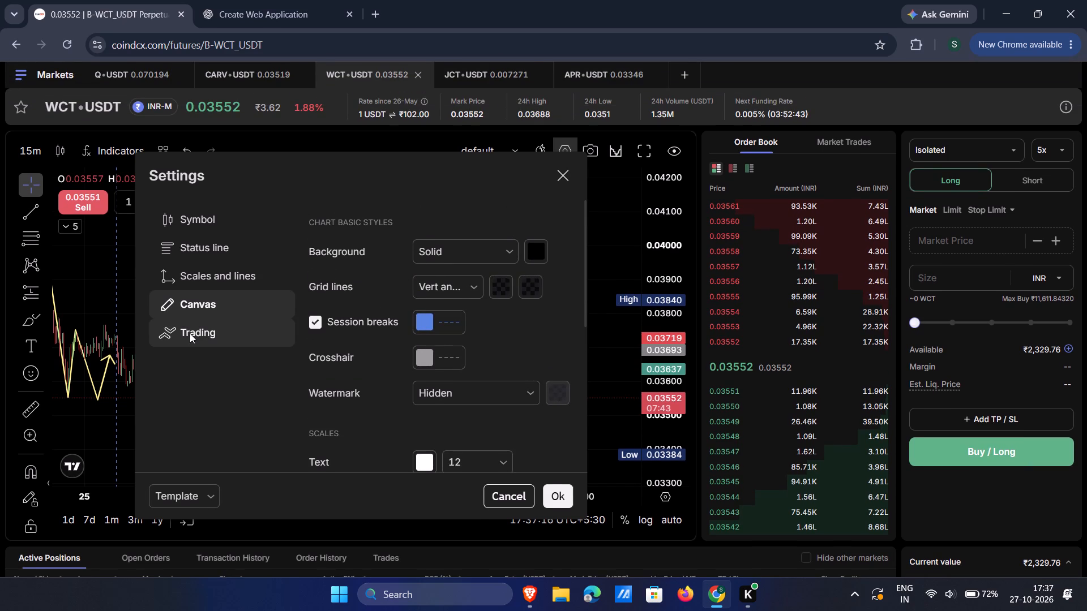
left_click(190, 333)
scroll(428, 373, "down", 2)
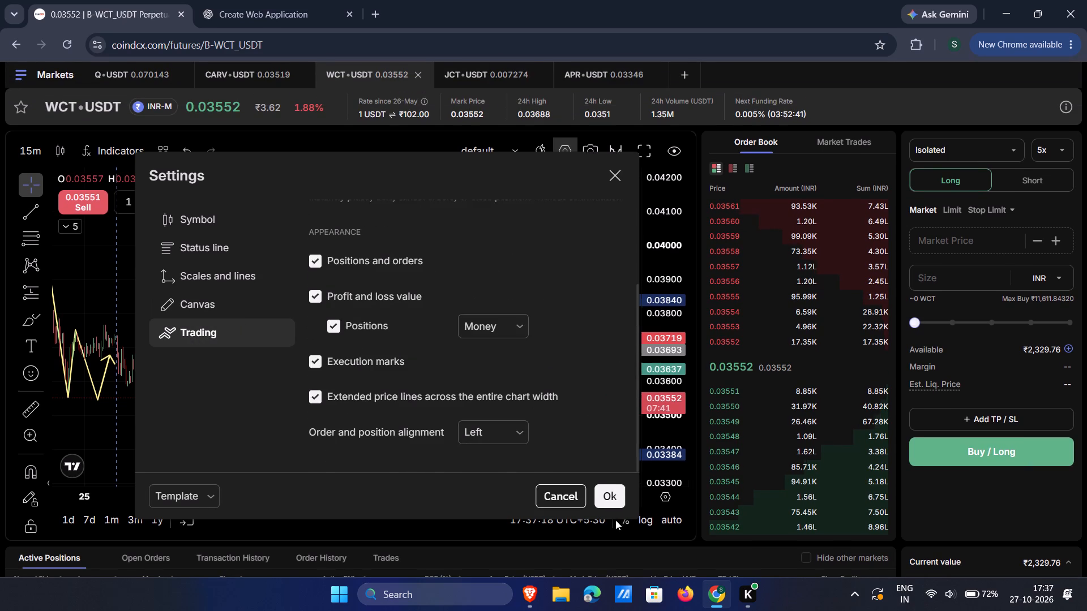
left_click(617, 184)
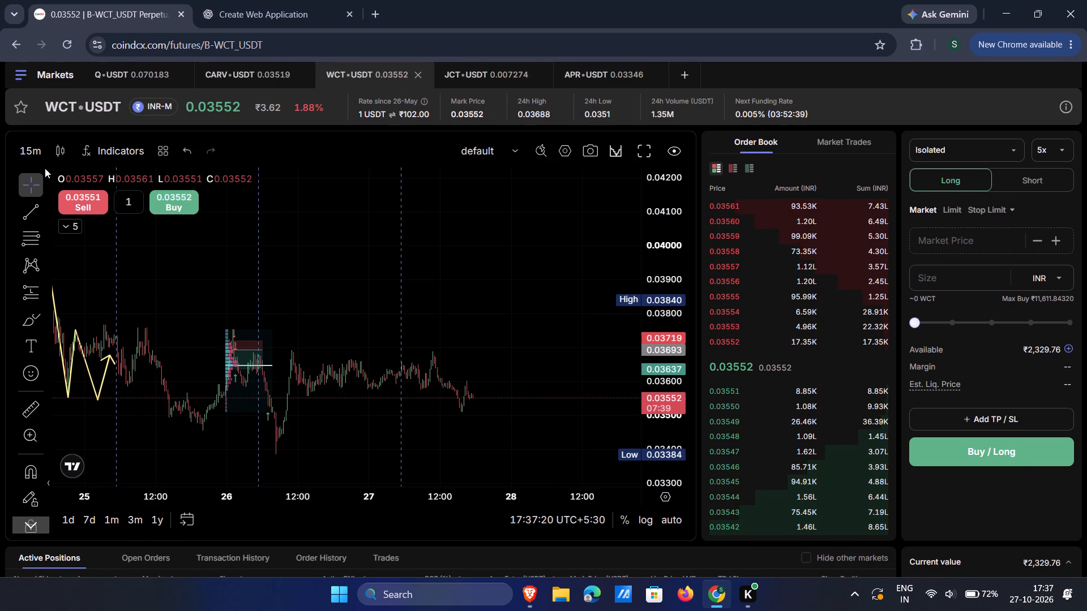
Switch the WCT-USDT chart interval to 1 day.
left_click(28, 158)
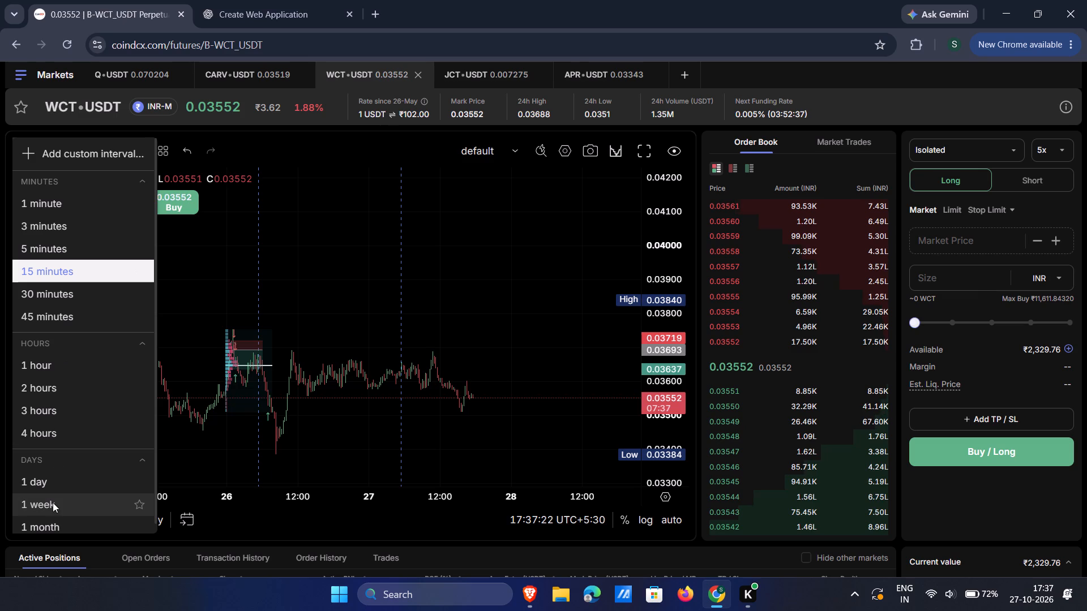
left_click(40, 478)
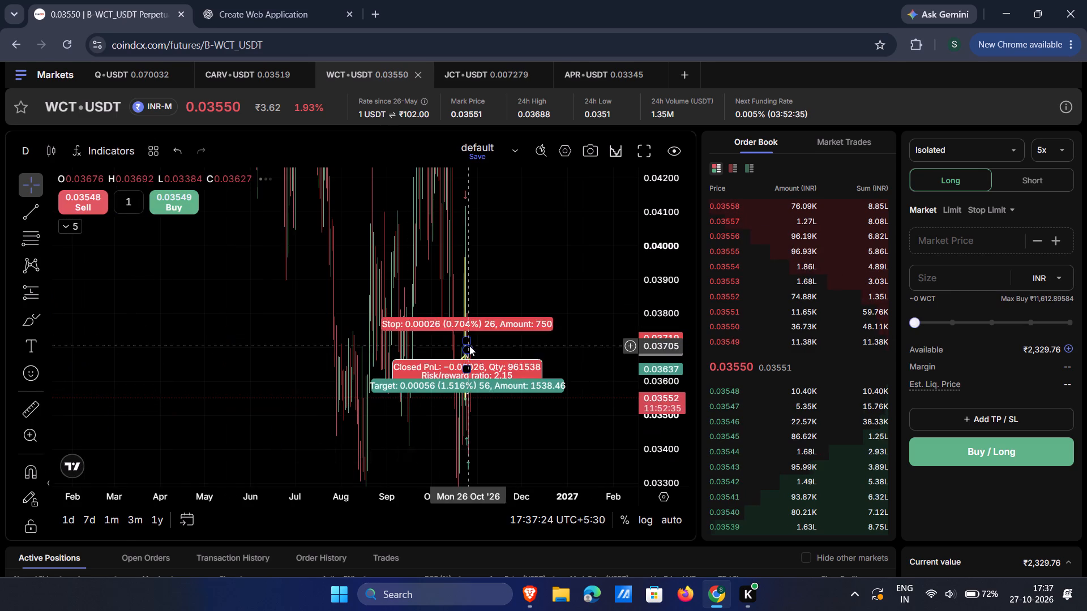
Delete the yellow vertical range arrow drawn at the 24 October candle.
scroll(469, 346, "up", 10)
left_click_drag(176, 386, 513, 334)
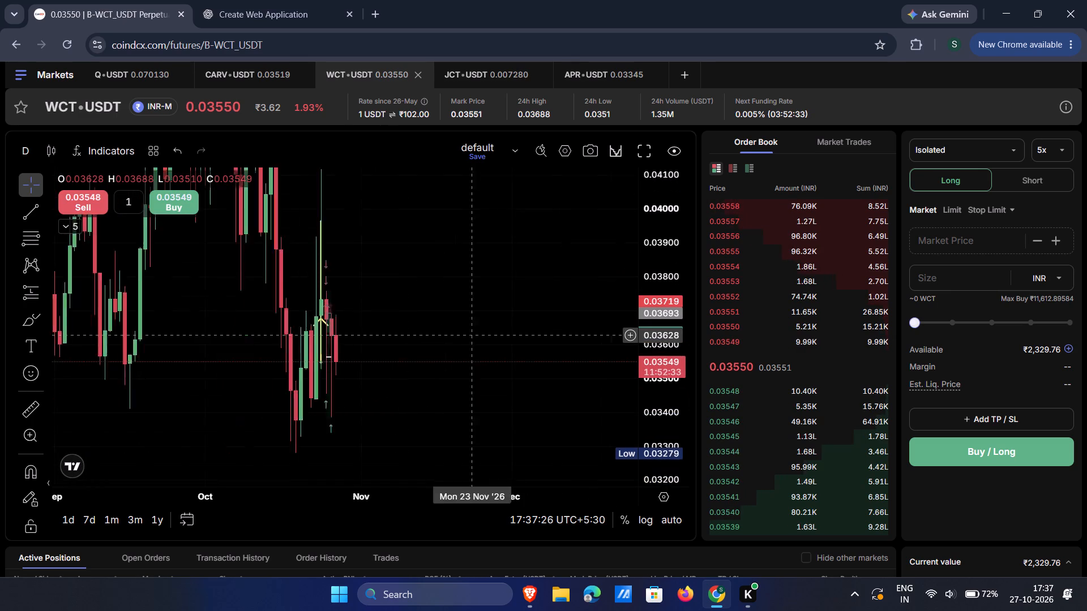
left_click_drag(513, 334, 586, 328)
scroll(586, 328, "up", 6)
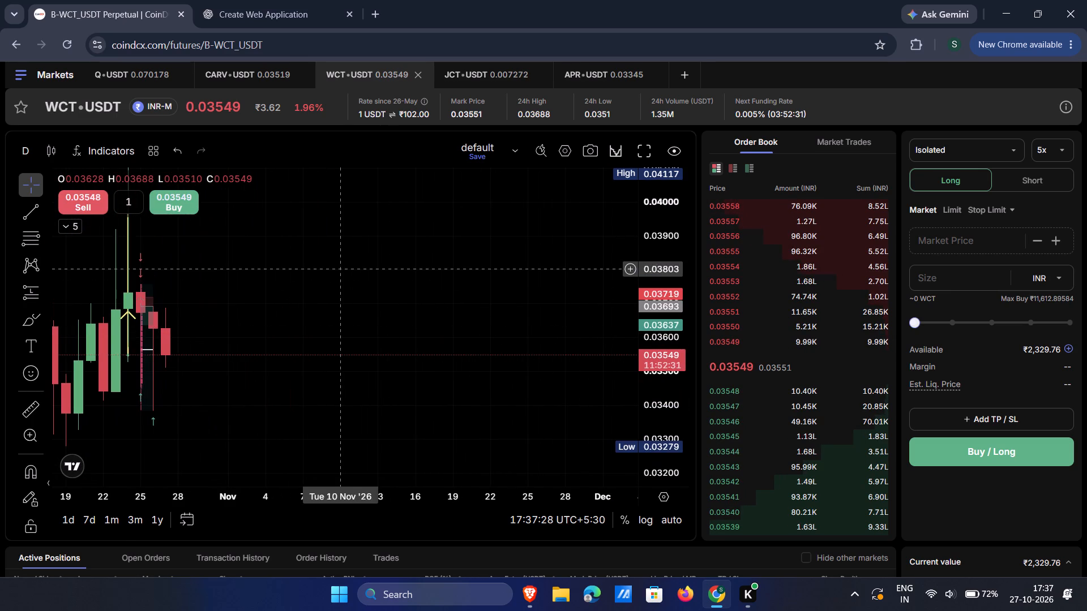
left_click_drag(335, 269, 588, 296)
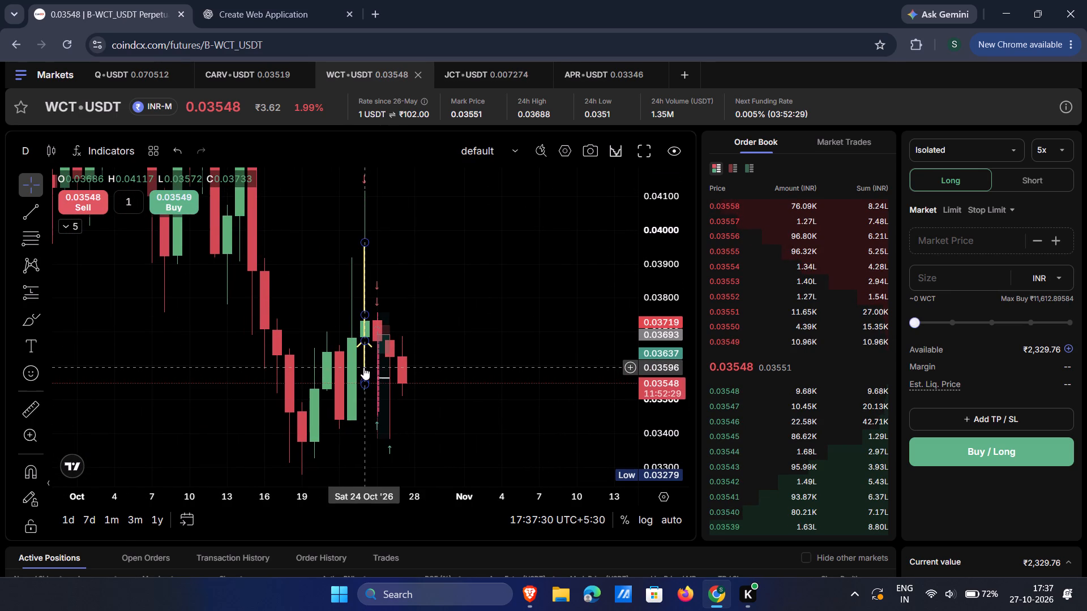
left_click(363, 368)
left_click(566, 187)
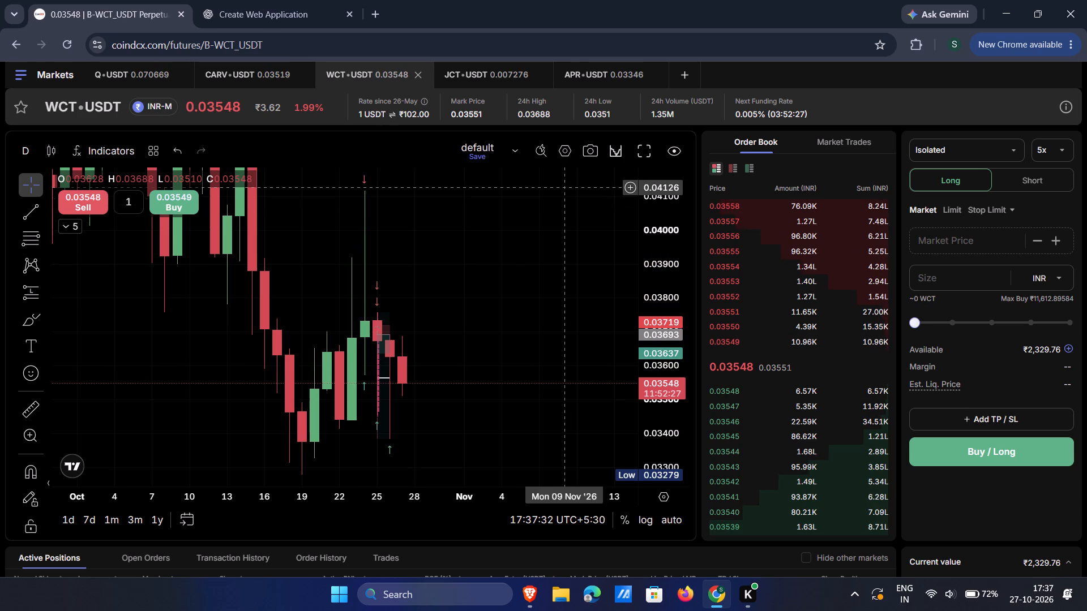
Delete the short position drawing with its stop and target labels at the 25 and 26 October candles.
scroll(439, 294, "up", 2)
left_click_drag(435, 352, 523, 264)
left_click(369, 289)
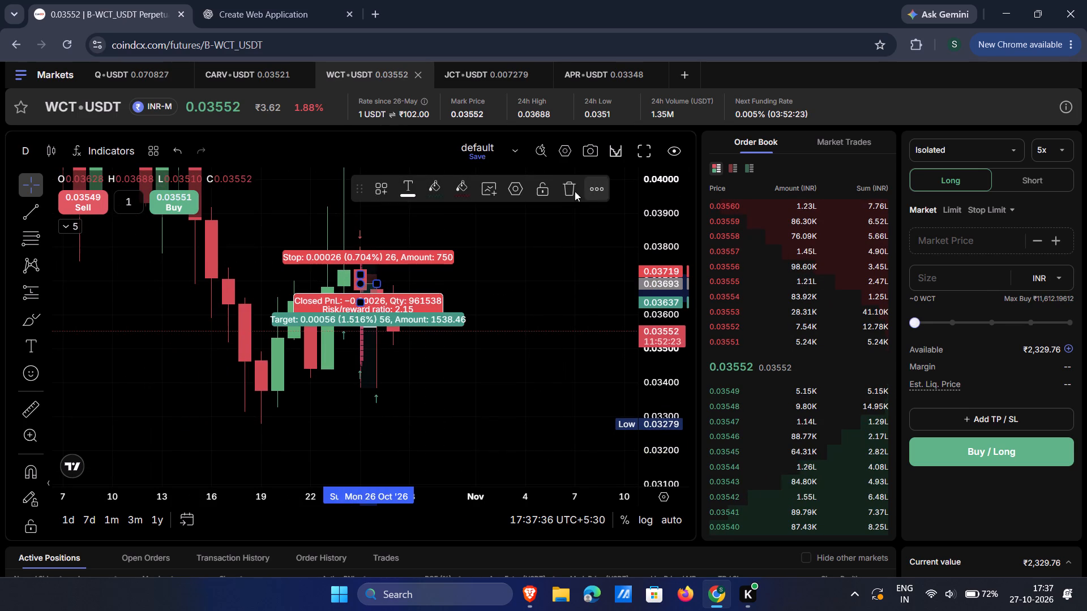
left_click(568, 191)
Delete the volume profile drawing spanning the 25 and 26 October candles.
scroll(439, 302, "up", 3)
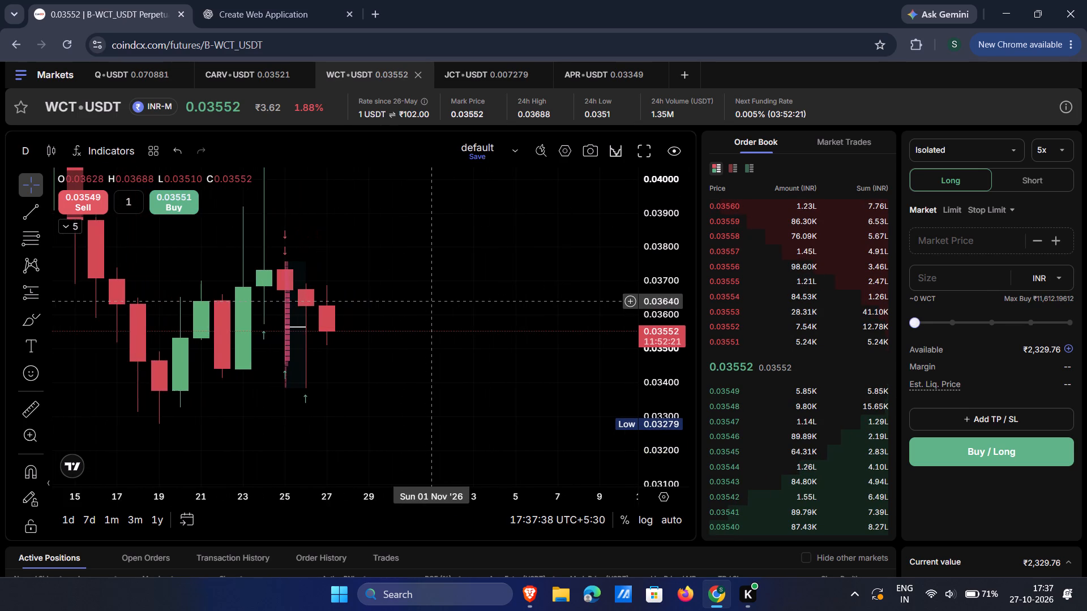
scroll(439, 302, "up", 1)
left_click(255, 353)
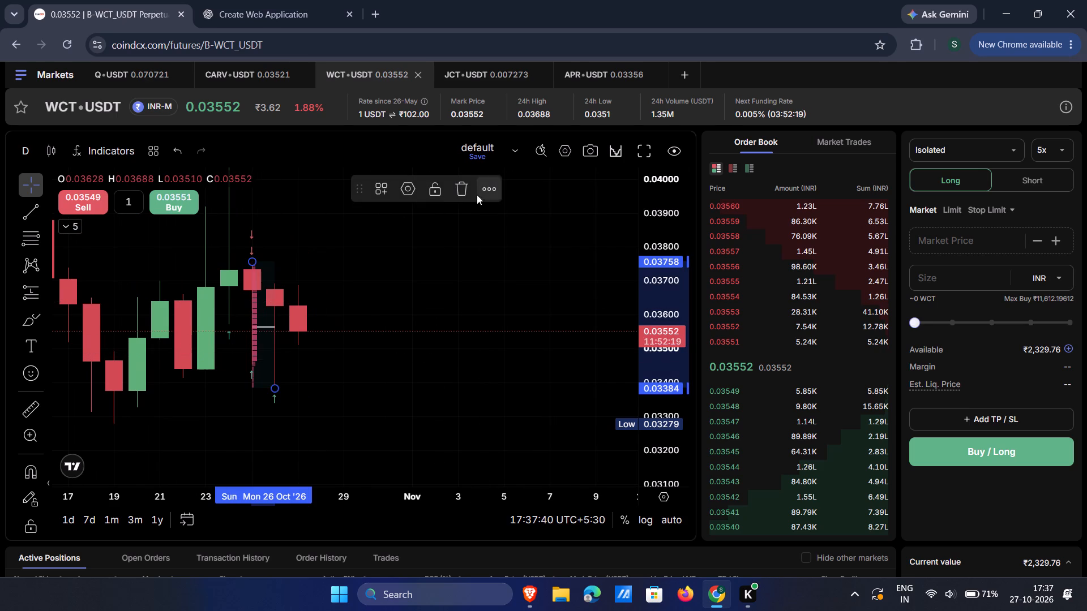
left_click(452, 191)
Examine the available drawing tools: forecasting and measurers, lines and channels, Fibonacci and Gann, chart patterns, Elliott waves and cycles.
scroll(378, 340, "up", 1)
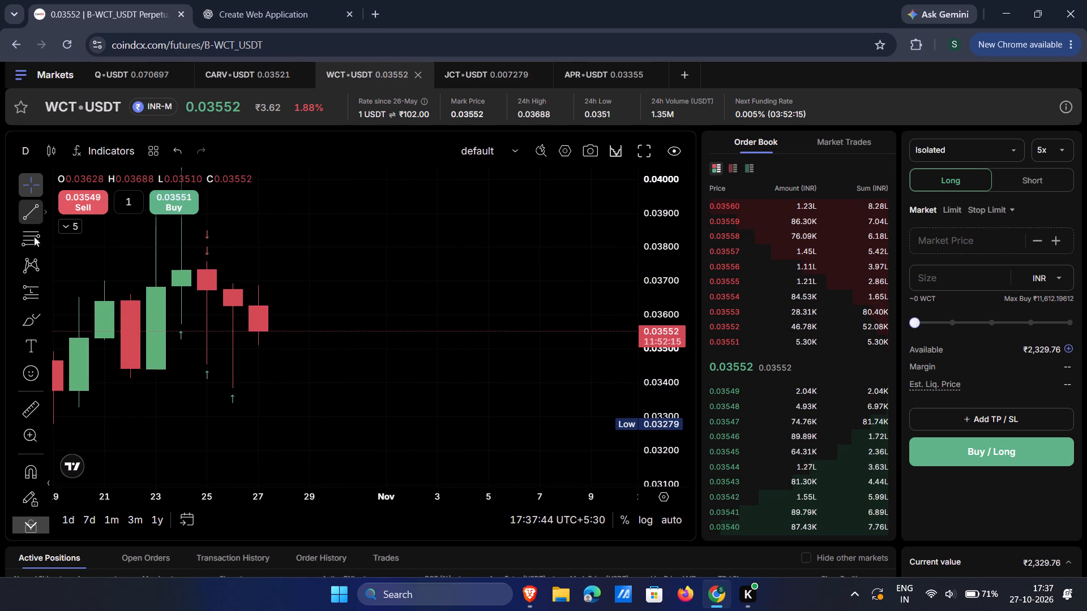
left_click(44, 297)
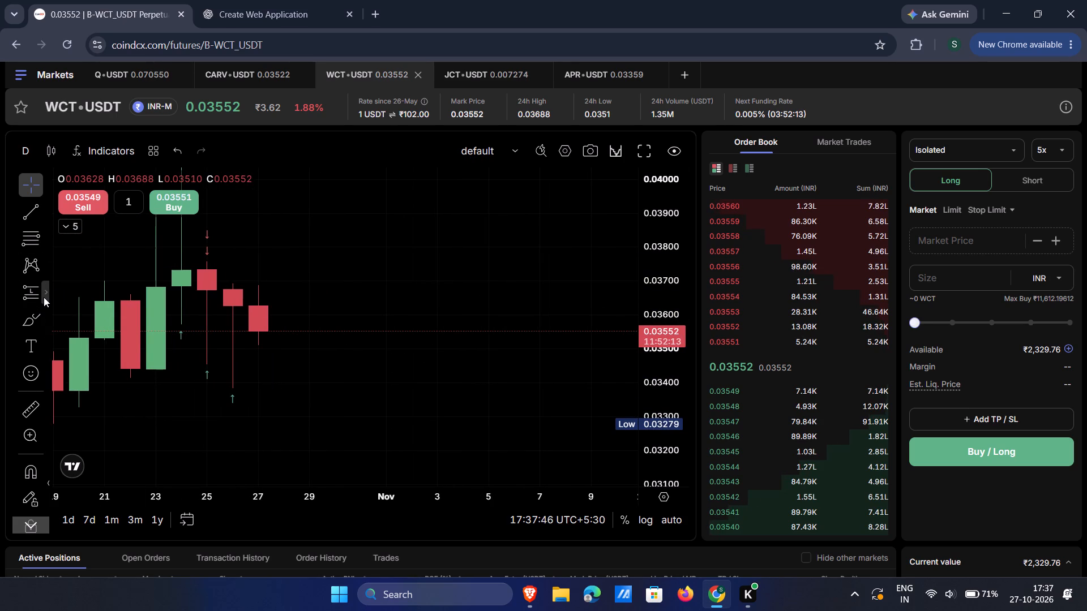
scroll(113, 480, "up", 1)
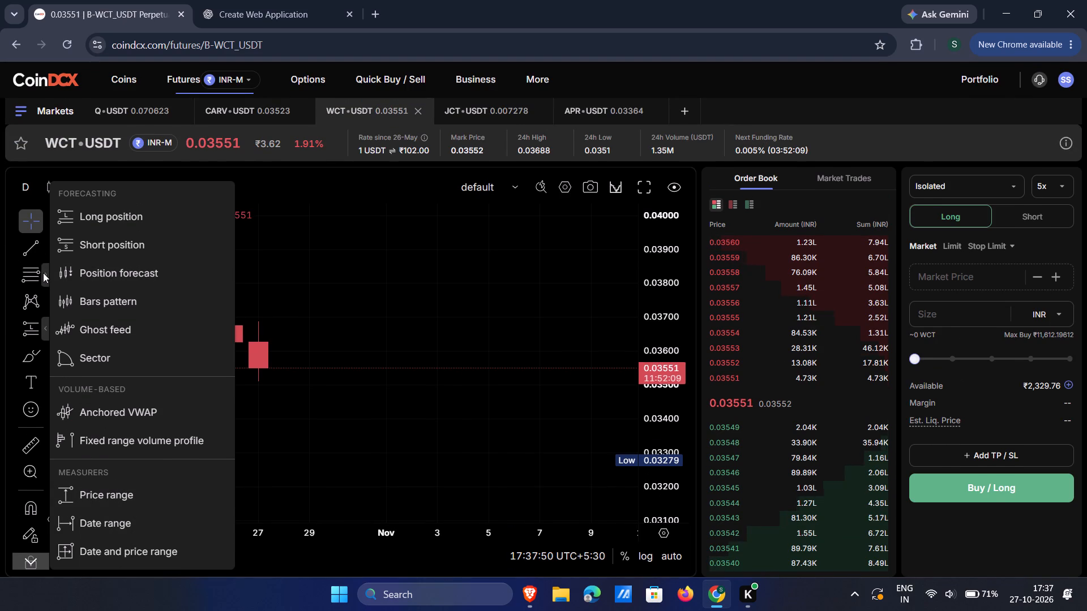
left_click(45, 274)
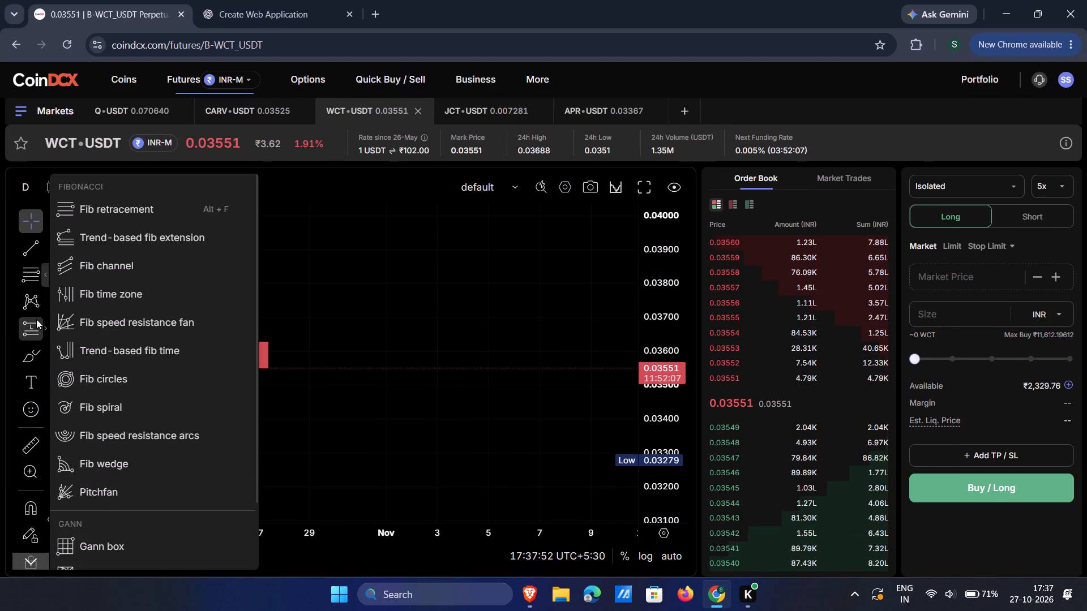
left_click(42, 248)
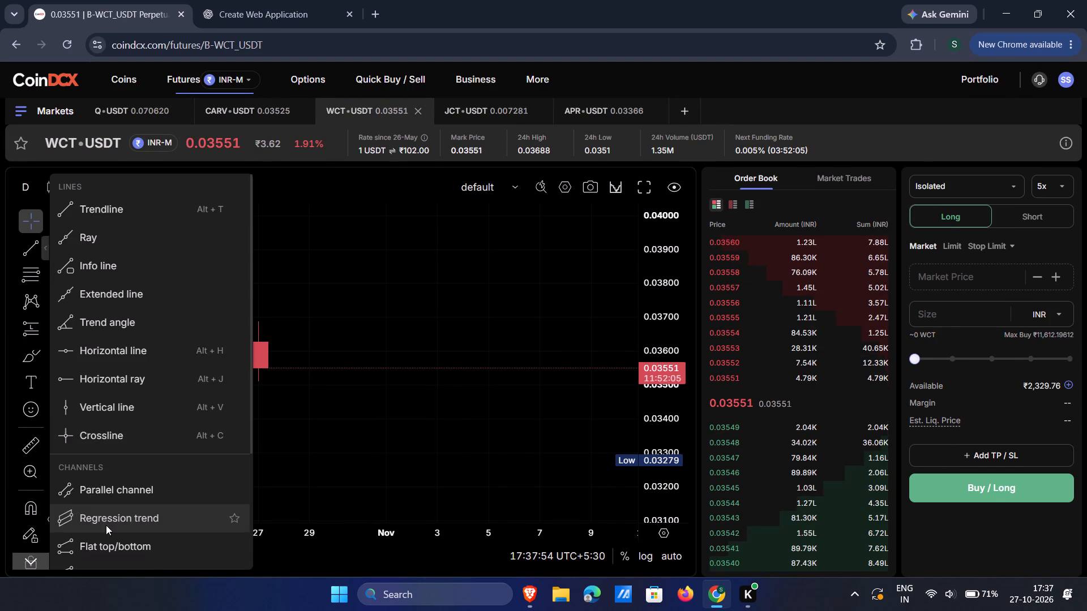
scroll(111, 528, "down", 5)
scroll(111, 528, "up", 4)
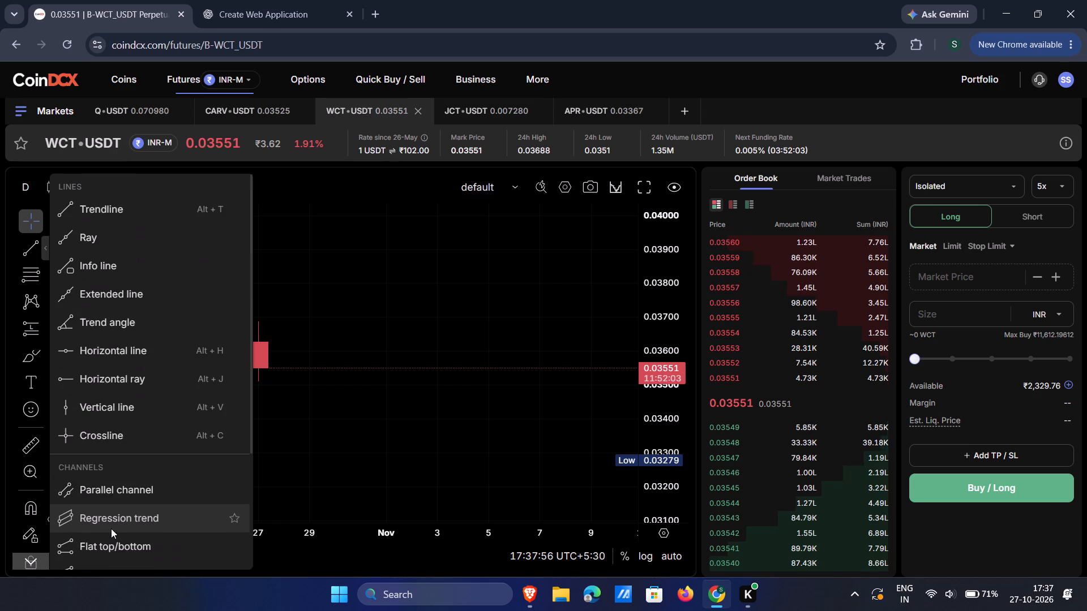
left_click(44, 273)
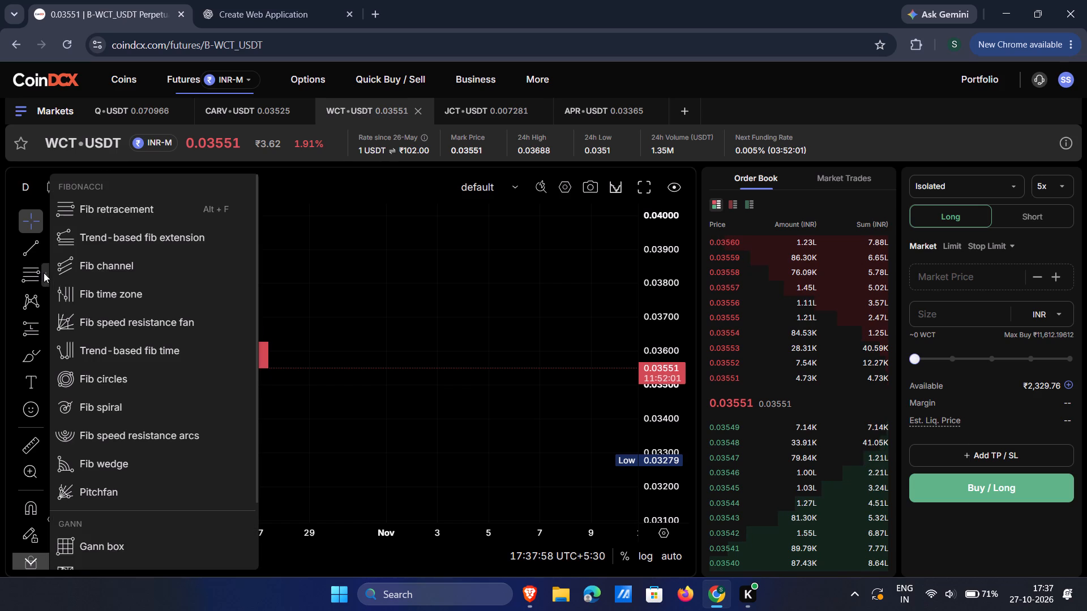
scroll(93, 412, "down", 3)
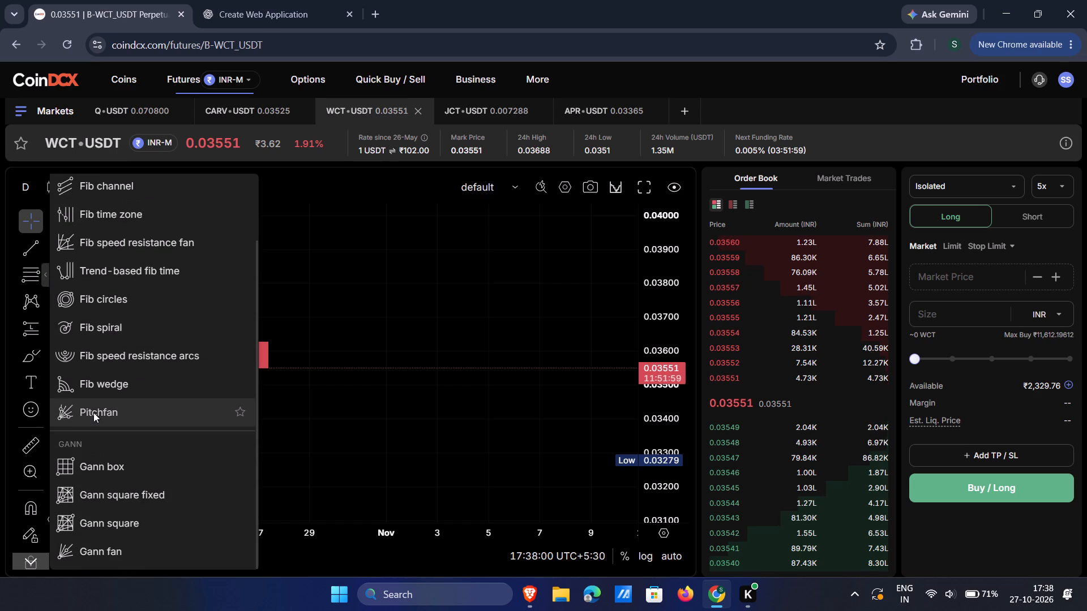
scroll(93, 412, "up", 2)
left_click(45, 299)
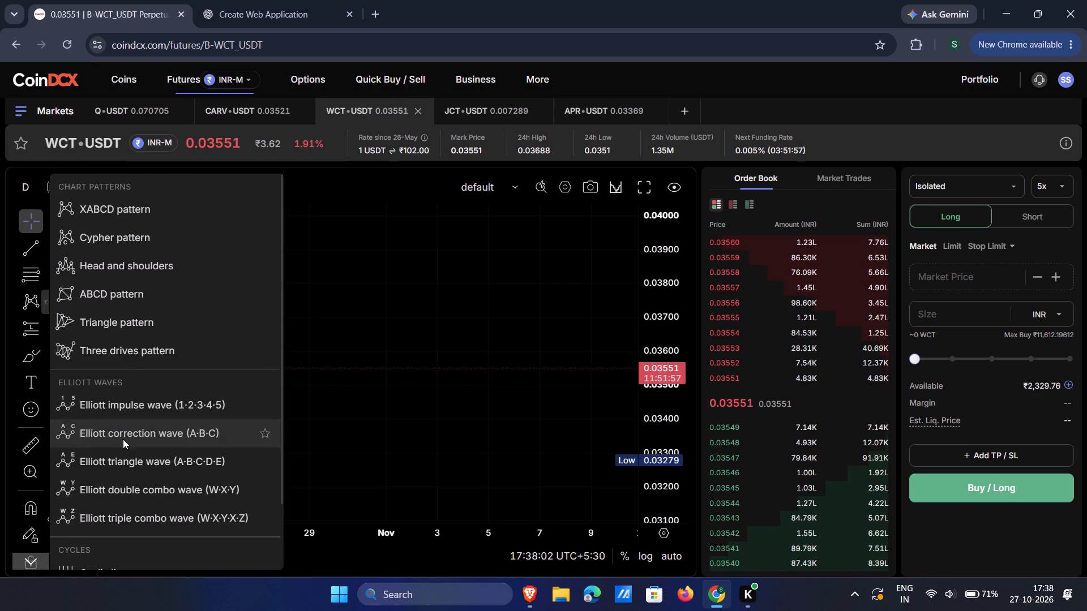
scroll(127, 449, "down", 3)
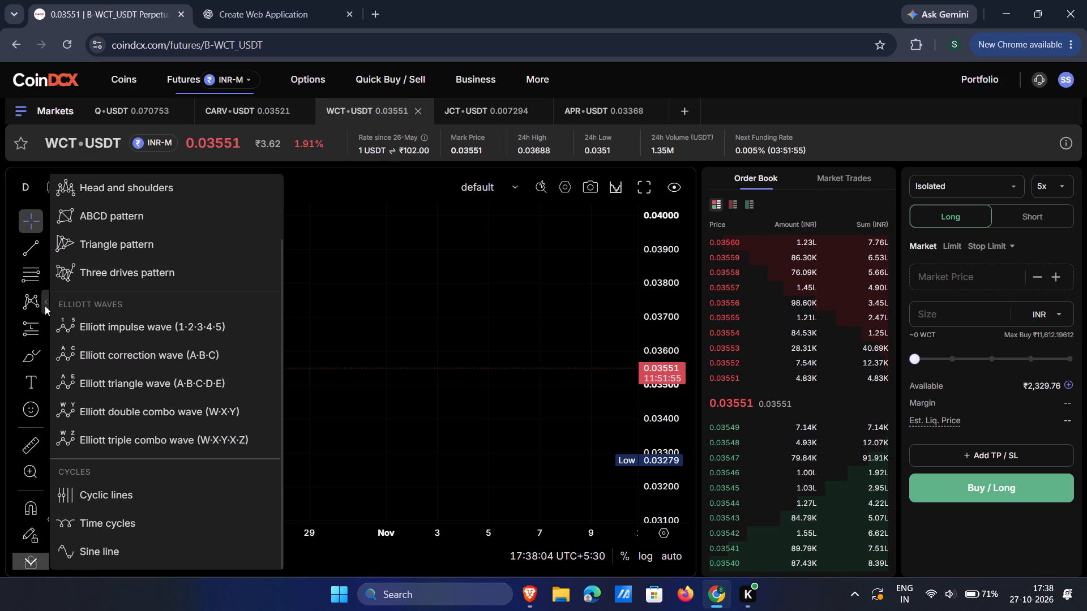
Draw a Date range from 27 October at about 0.03692 to 5 November 2026 at about 0.03388, spanning 9 bars.
left_click(45, 326)
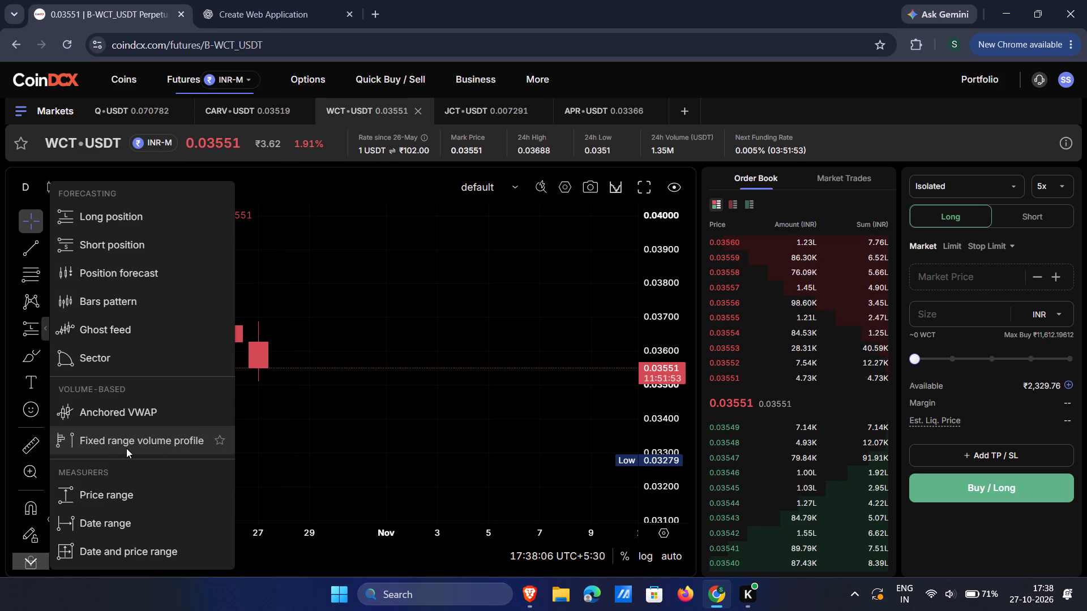
scroll(93, 373, "up", 1)
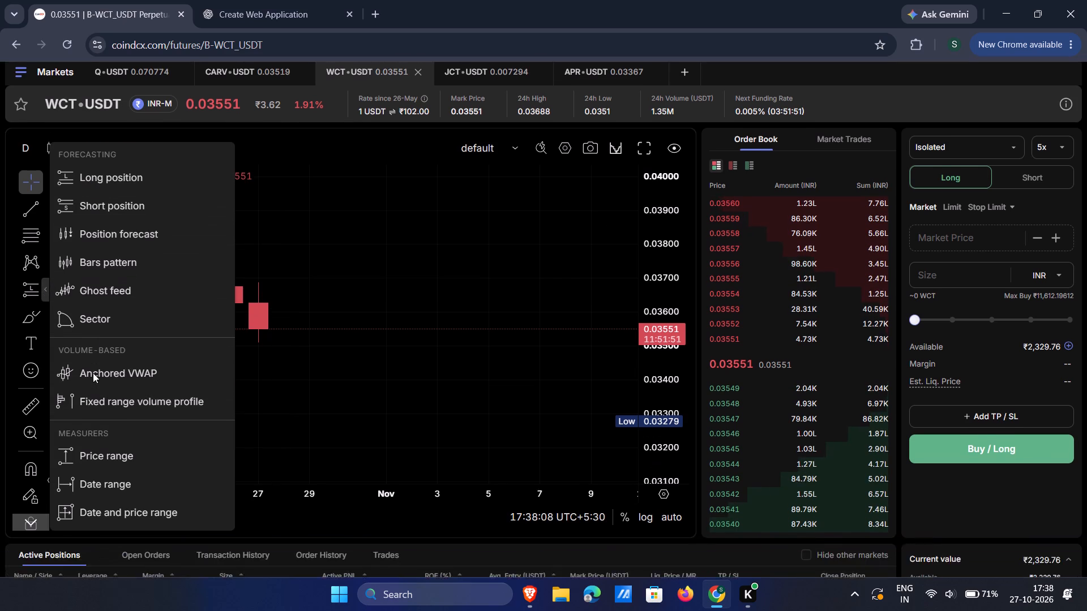
scroll(93, 373, "up", 1)
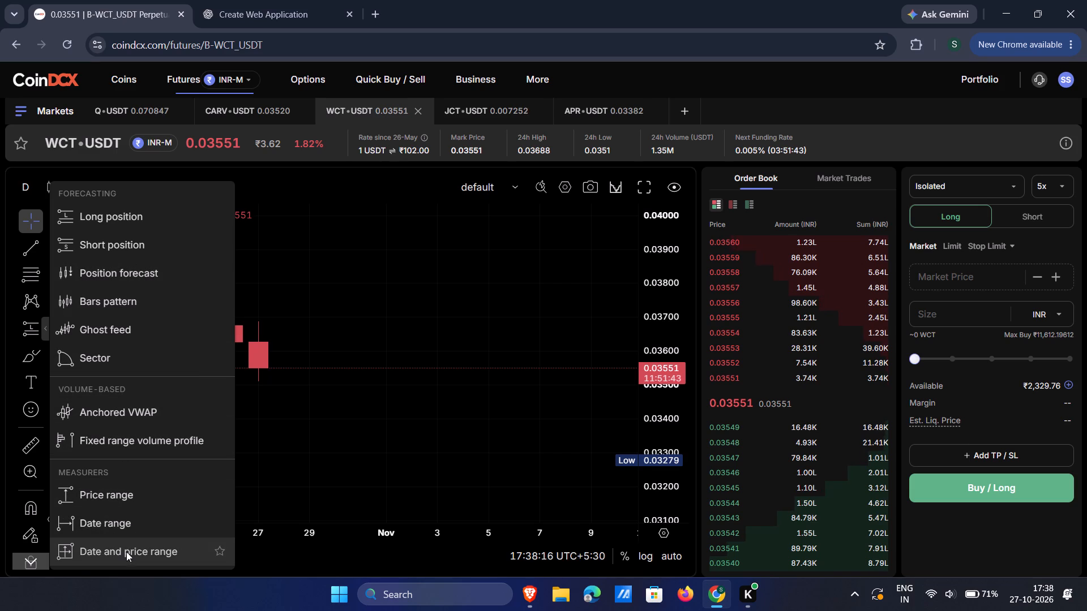
left_click(110, 524)
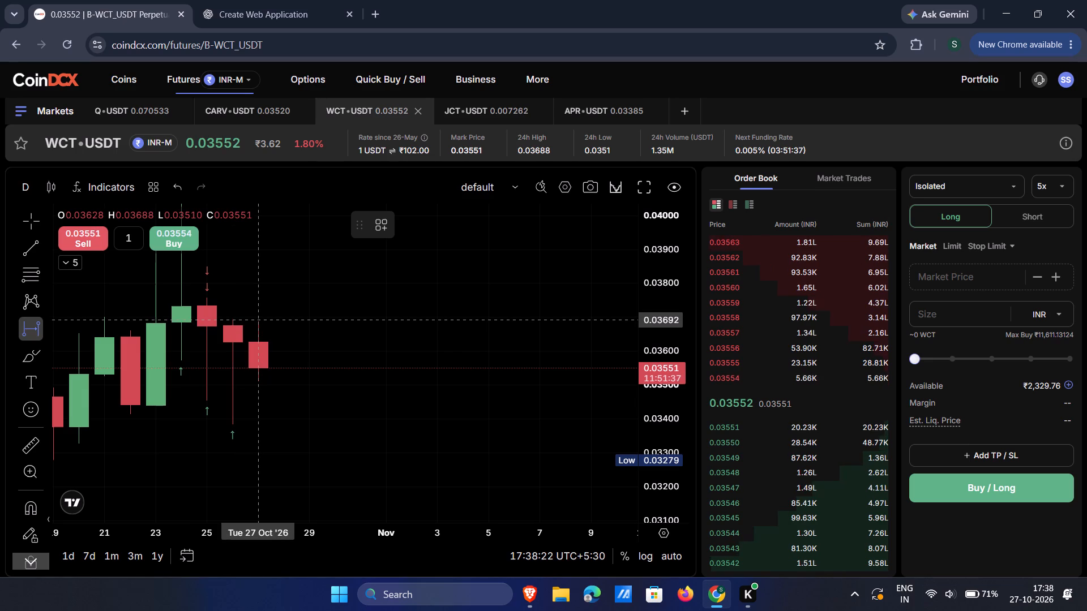
left_click_drag(246, 320, 422, 425)
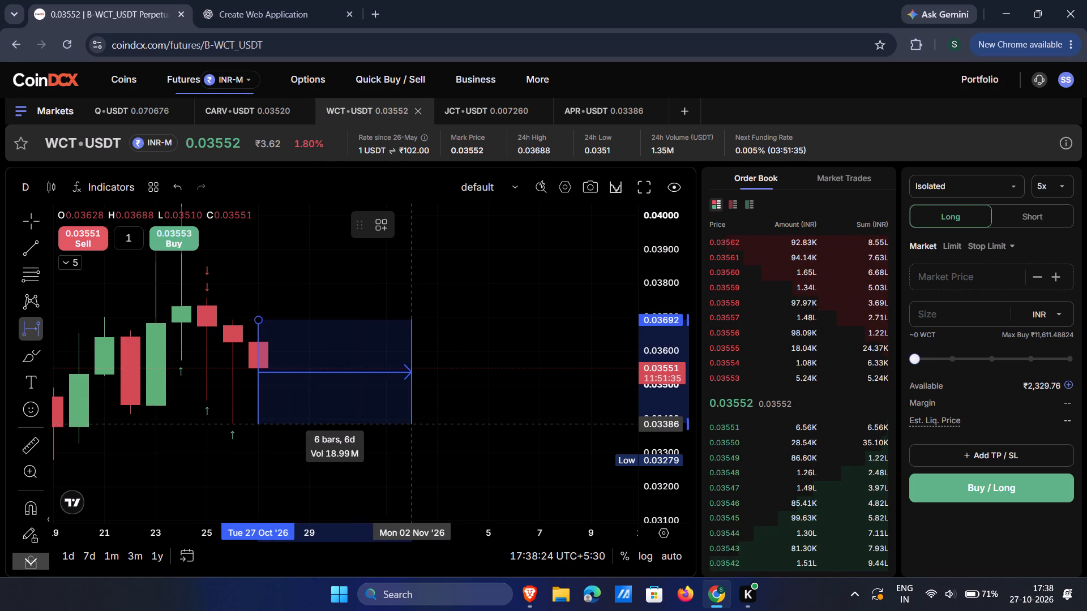
left_click_drag(422, 425, 484, 428)
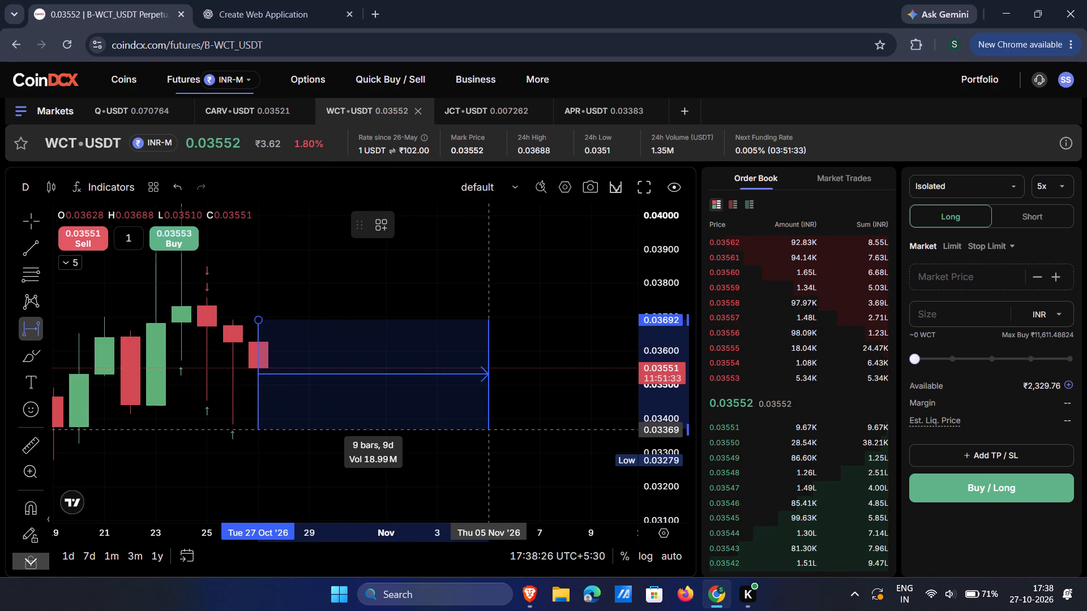
left_click_drag(484, 428, 482, 423)
left_click(482, 423)
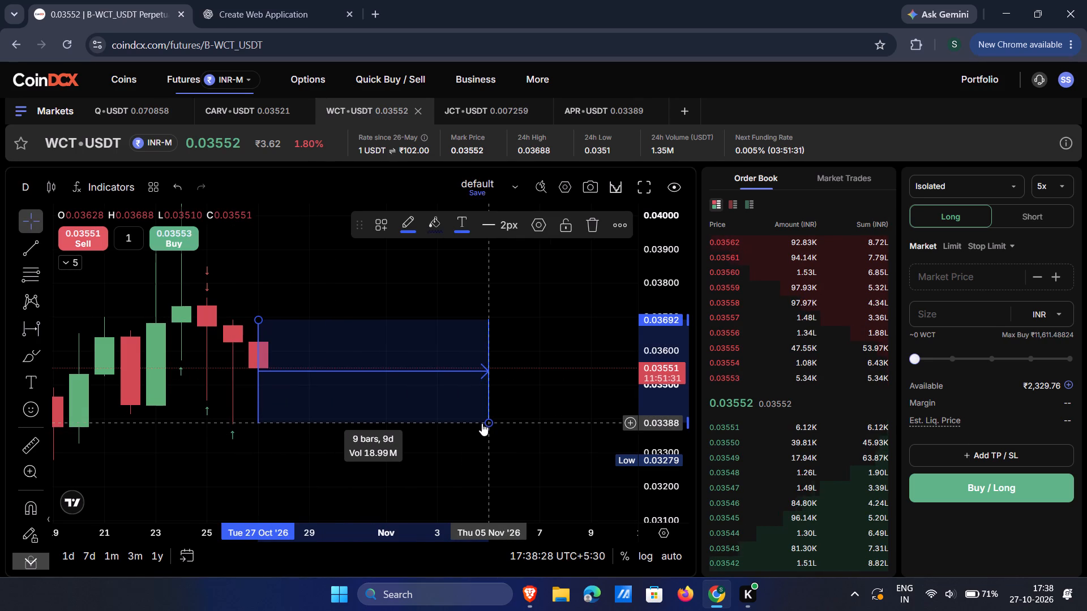
Move the date range's start point back to 26 October at about 0.03696, so it spans 10 bars.
left_click_drag(259, 321, 242, 322)
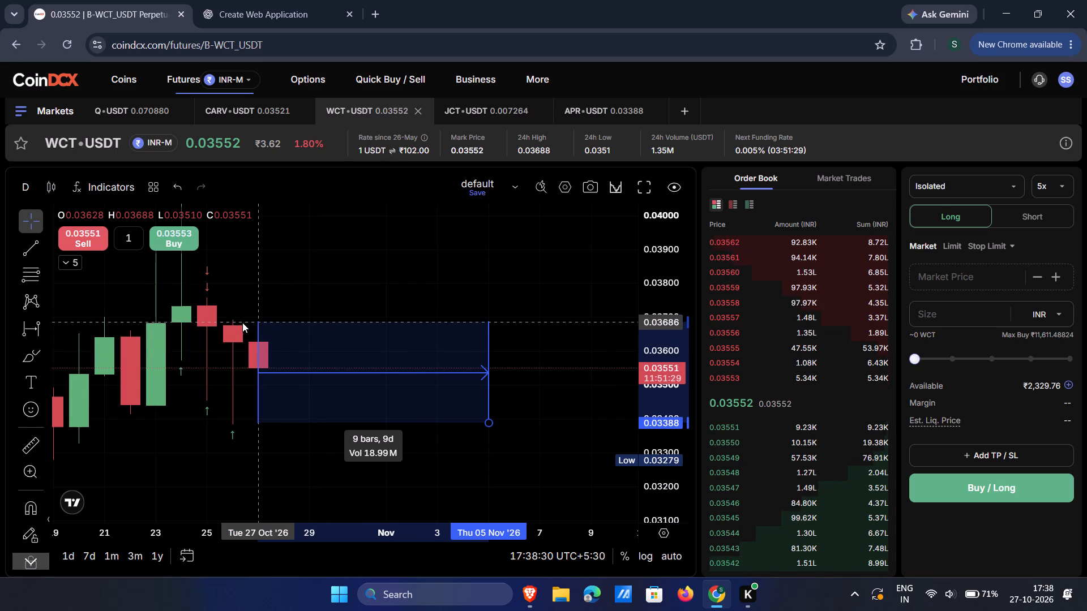
left_click_drag(242, 322, 237, 322)
left_click(285, 282)
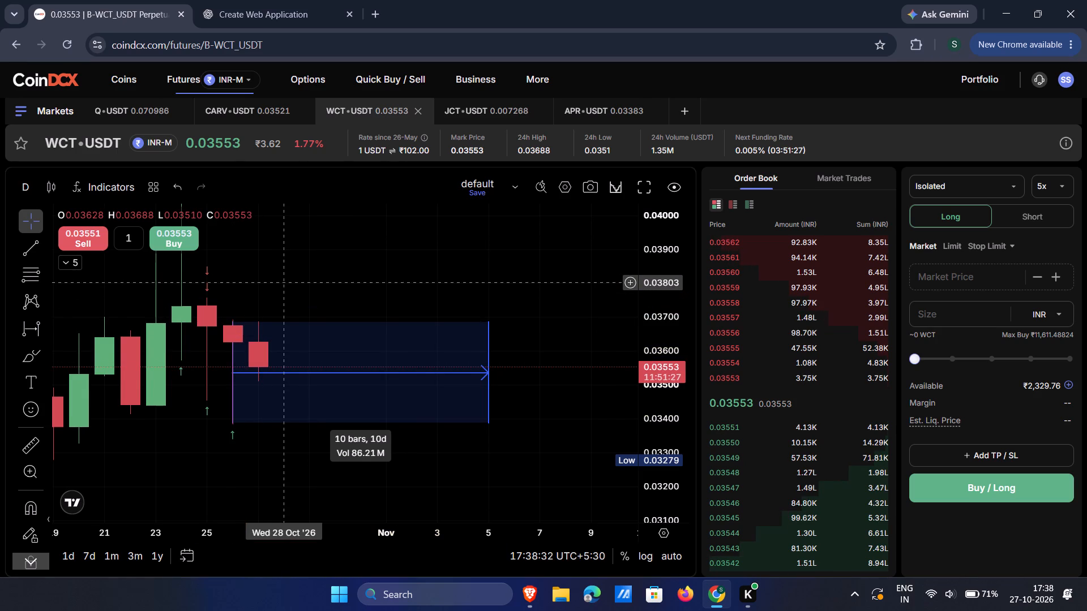
left_click(266, 371)
left_click_drag(230, 319, 237, 319)
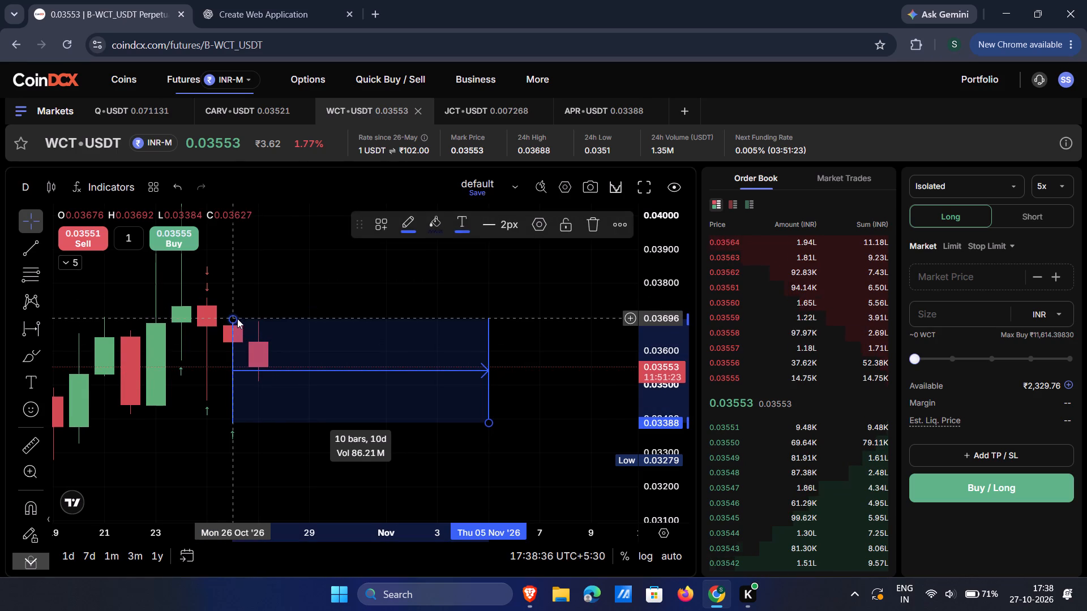
left_click(293, 253)
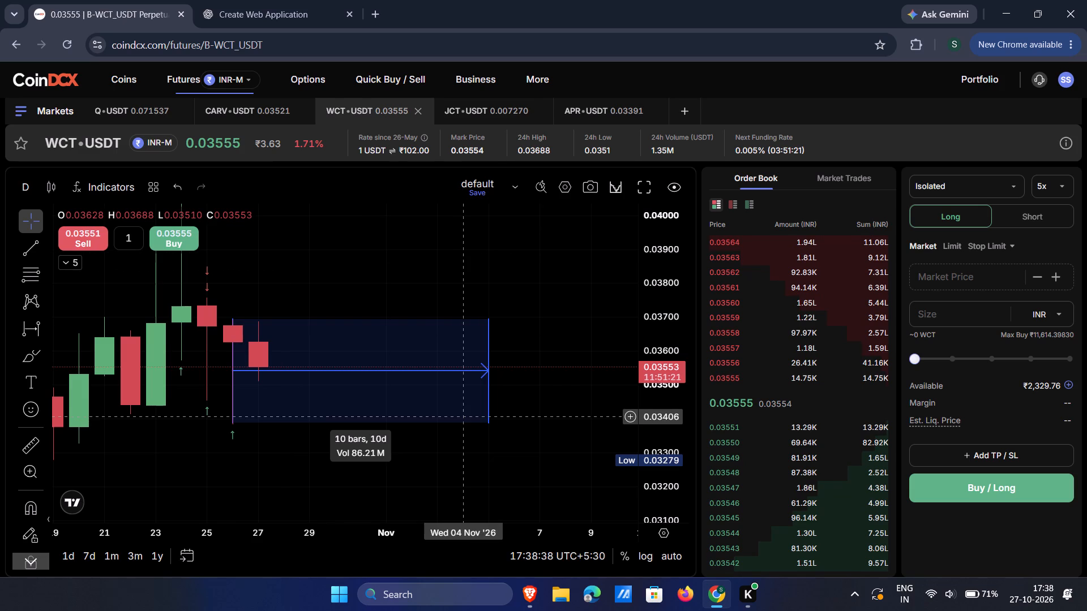
Switch the WCT-USDT chart interval to 15 minutes.
scroll(457, 416, "down", 6)
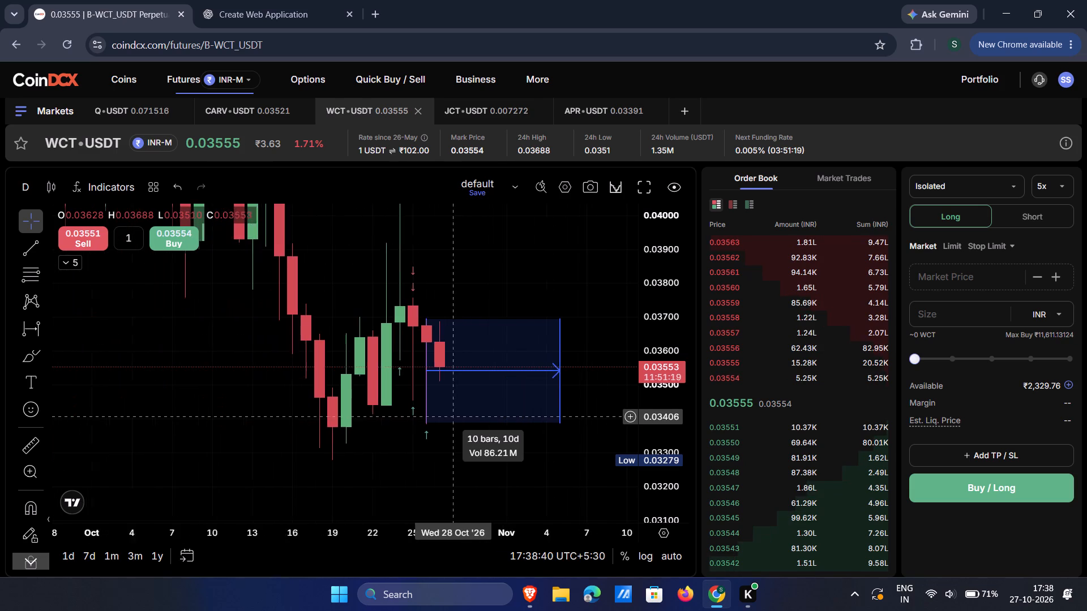
scroll(457, 416, "down", 2)
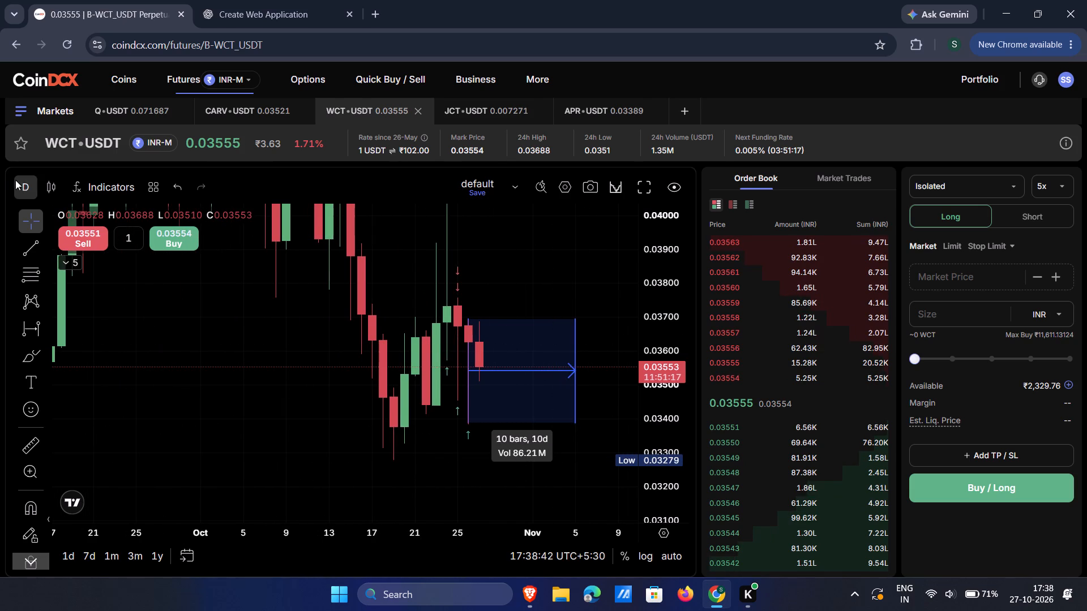
left_click(22, 182)
left_click(62, 304)
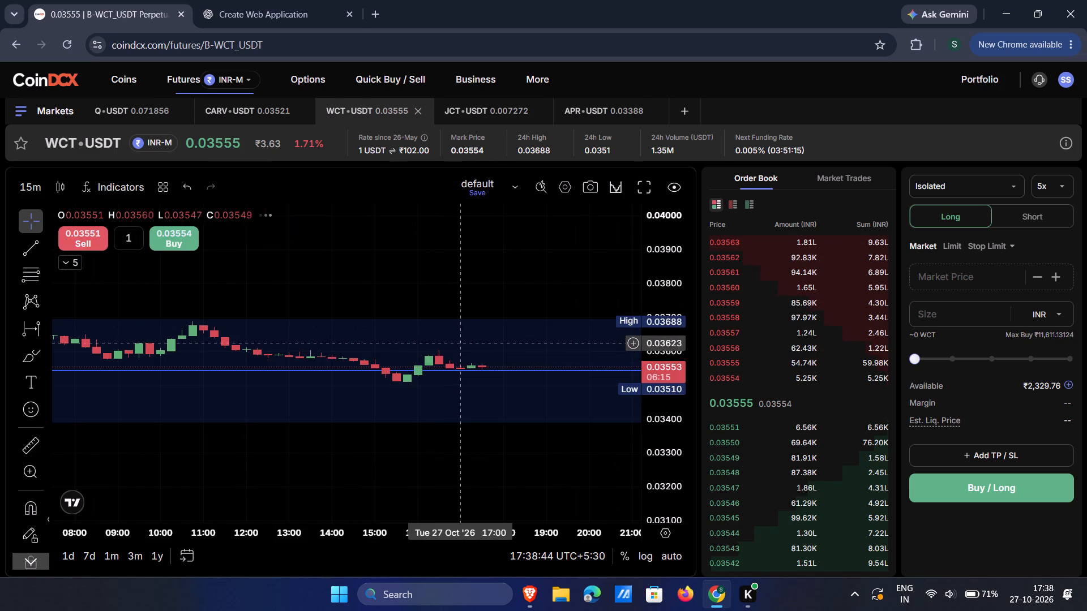
Examine the 15-minute WCT-USDT price action inside the date range and in the days leading up to it.
scroll(474, 350, "down", 10)
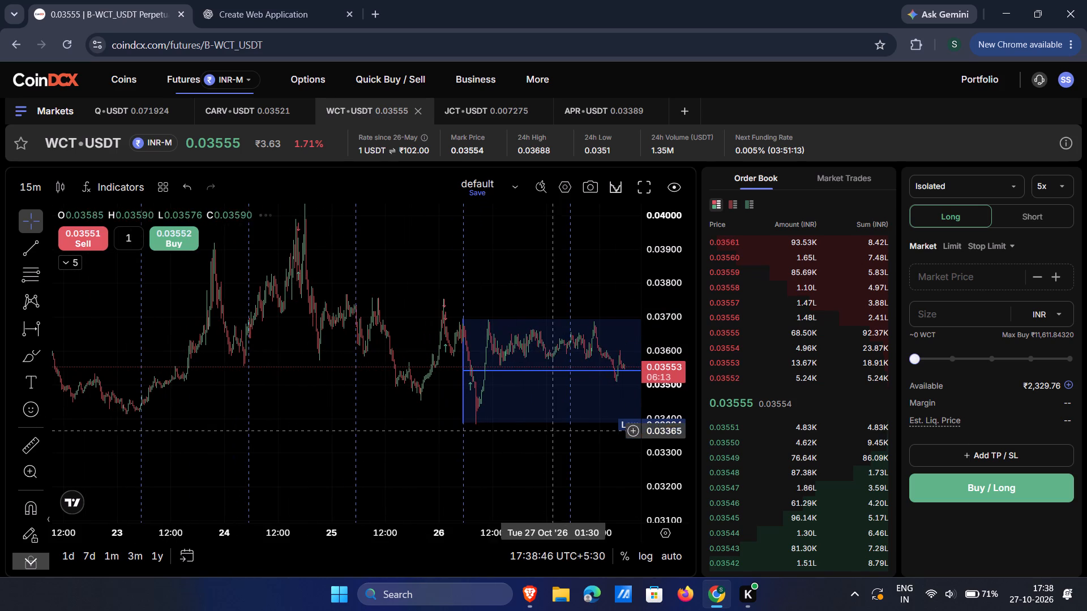
left_click_drag(541, 477, 360, 483)
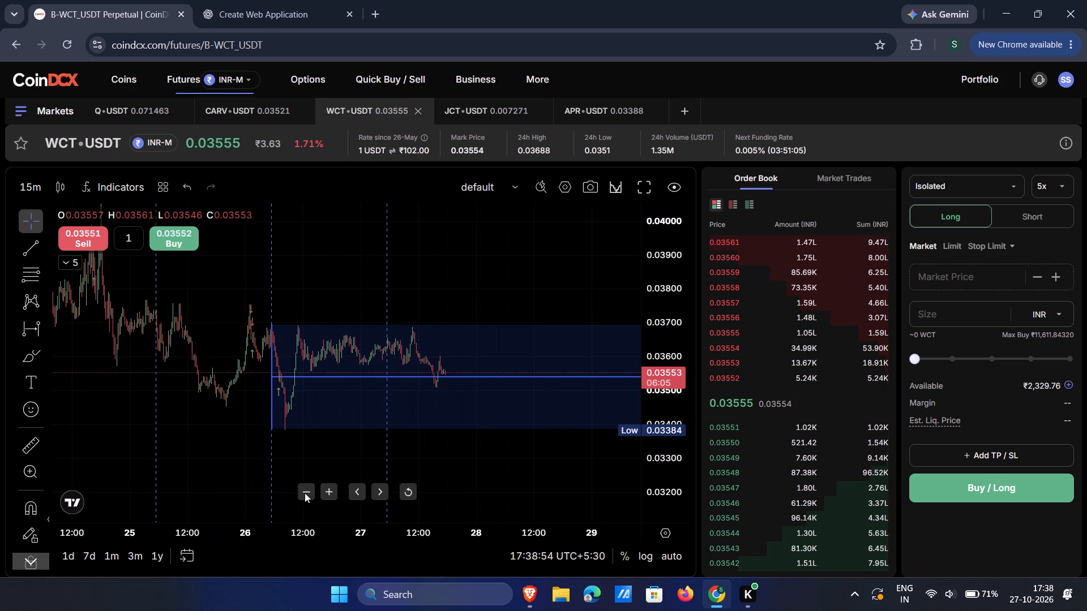
left_click_drag(203, 408, 253, 360)
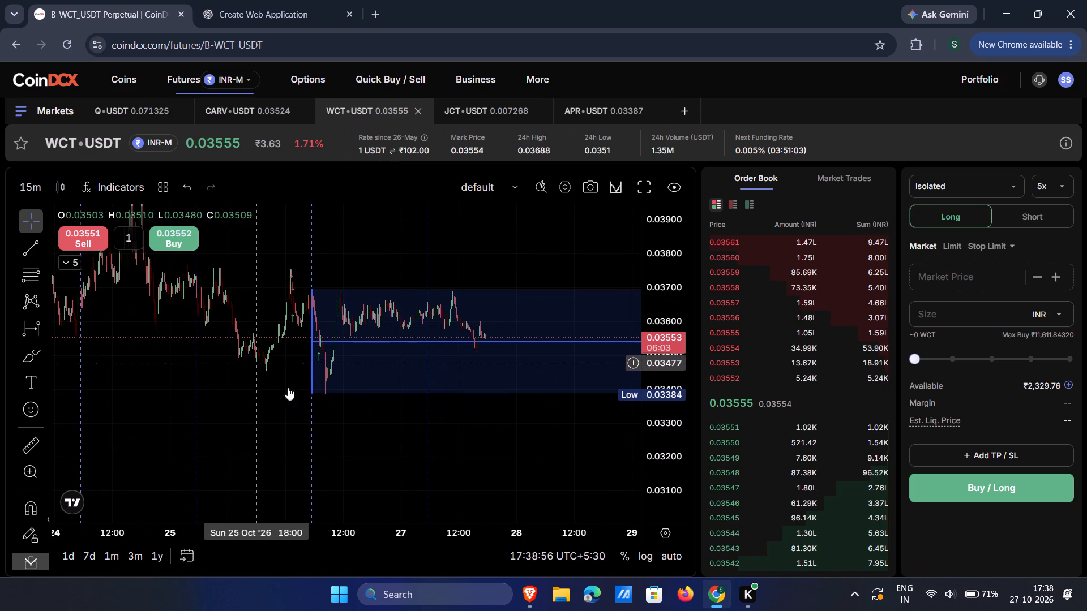
scroll(375, 449, "up", 4)
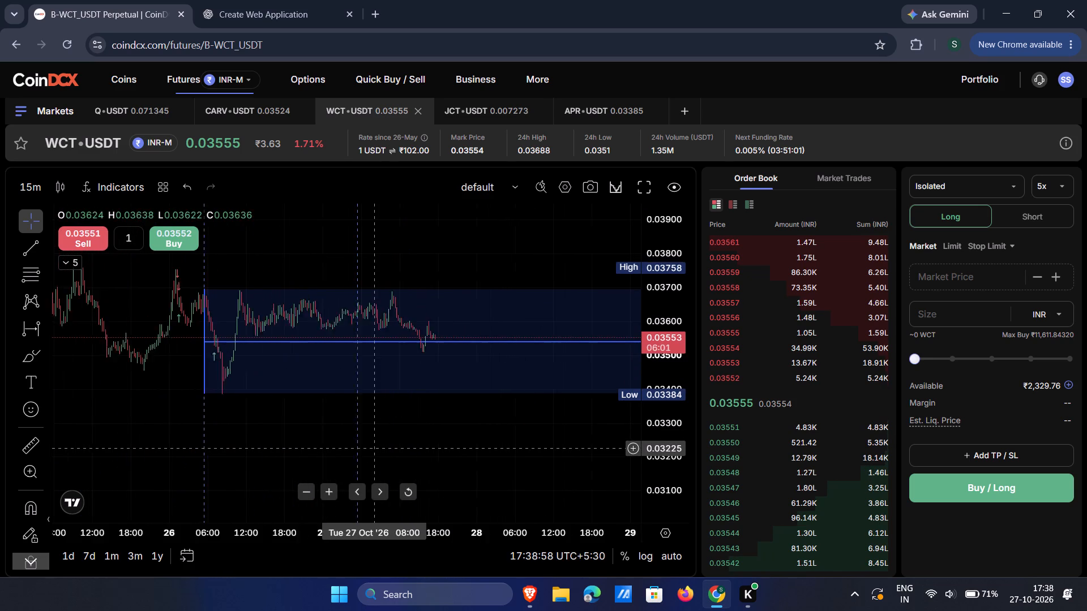
scroll(375, 449, "up", 2)
left_click_drag(365, 433, 393, 424)
Switch the chart interval to 1 day and examine the daily candles around and before the date range.
left_click(35, 193)
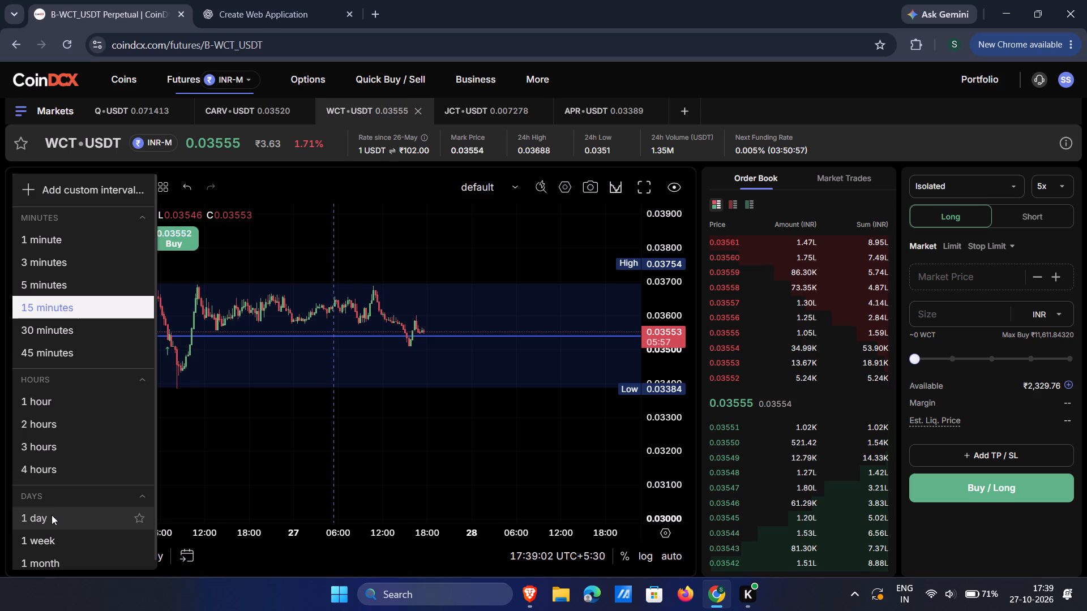
left_click(50, 517)
scroll(315, 414, "down", 4)
scroll(315, 414, "up", 5)
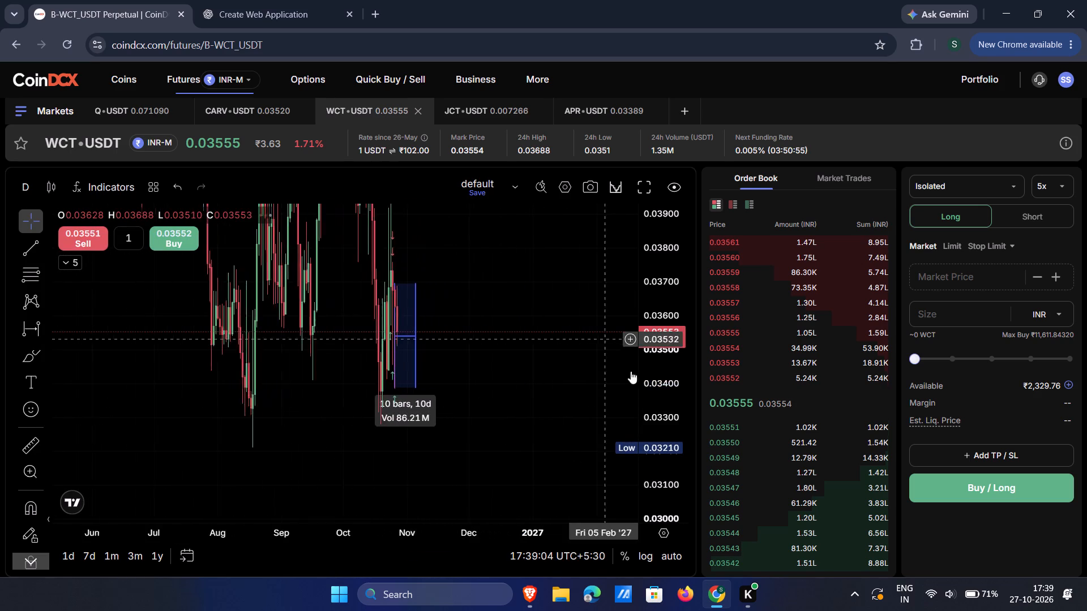
scroll(657, 389, "down", 19)
scroll(657, 389, "up", 3)
left_click_drag(481, 356, 647, 420)
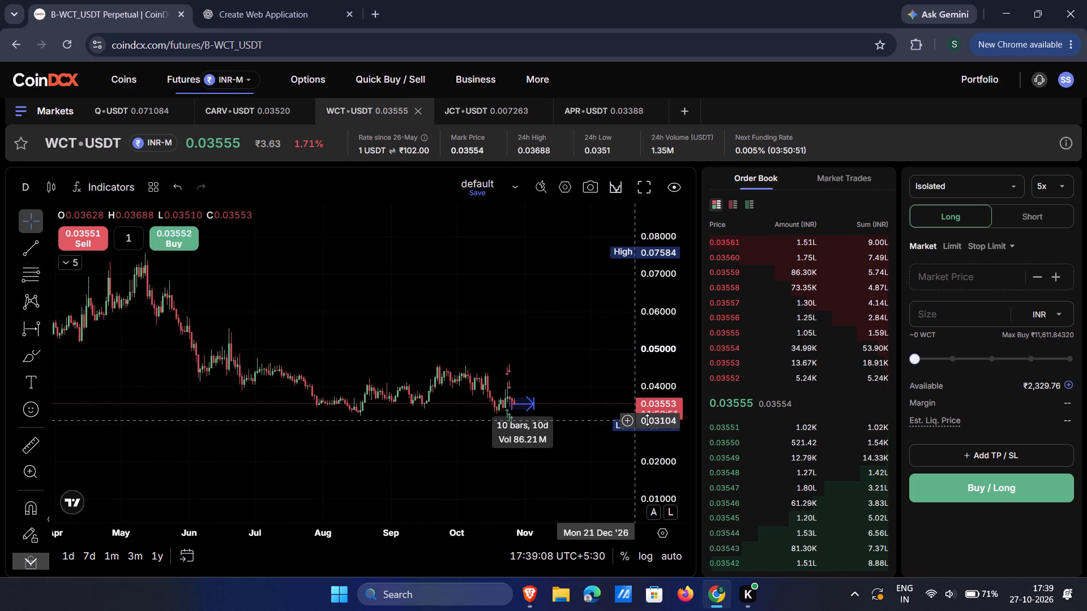
Switch the chart interval to 1 week and examine the long-term weekly price trend.
left_click(27, 189)
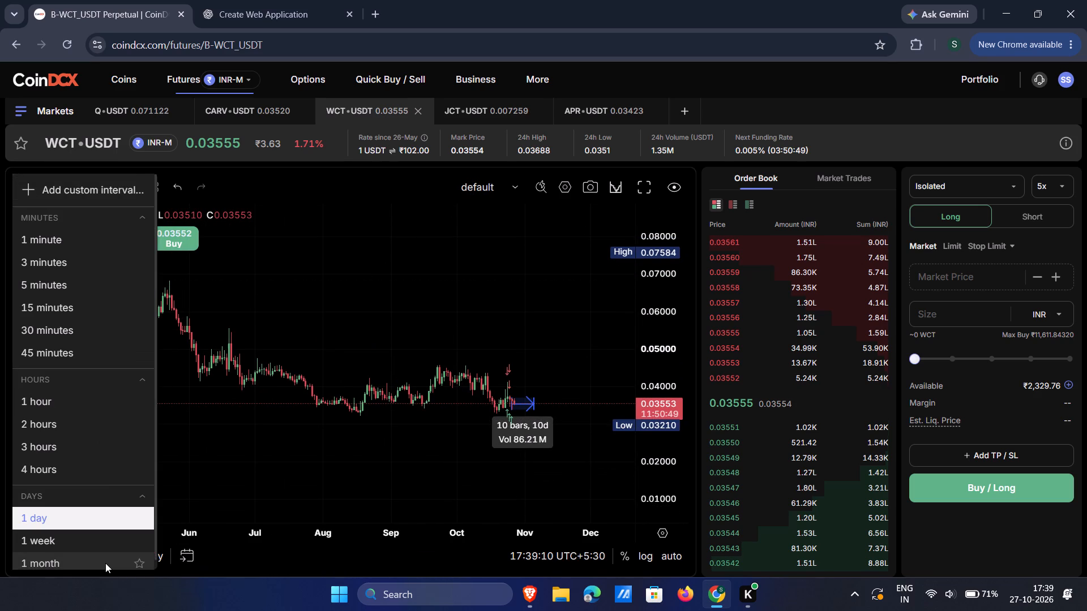
scroll(105, 563, "down", 1)
left_click(62, 537)
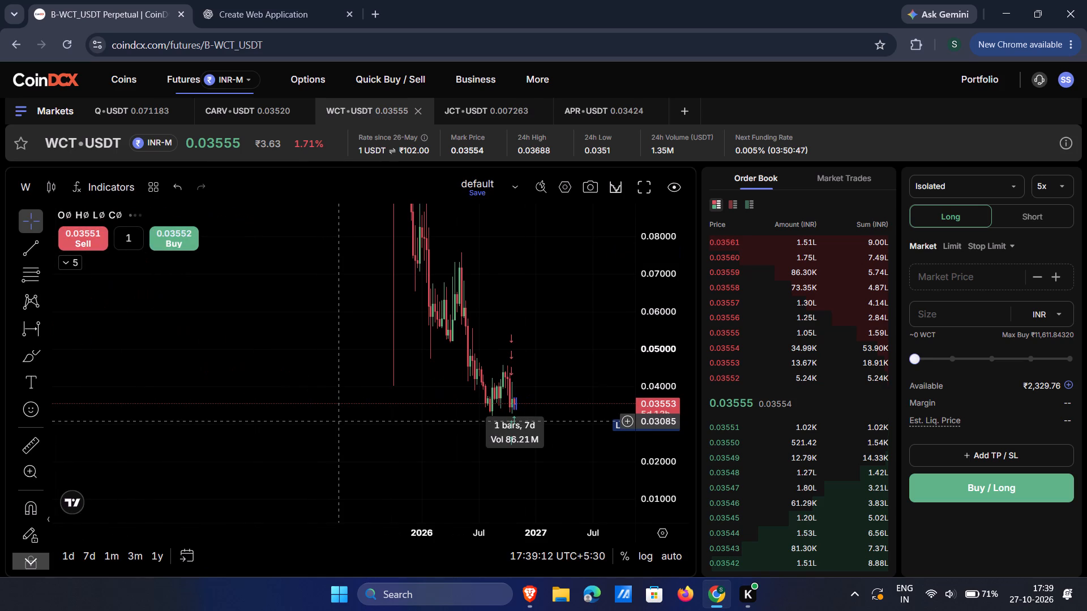
scroll(340, 421, "down", 2)
scroll(340, 421, "up", 5)
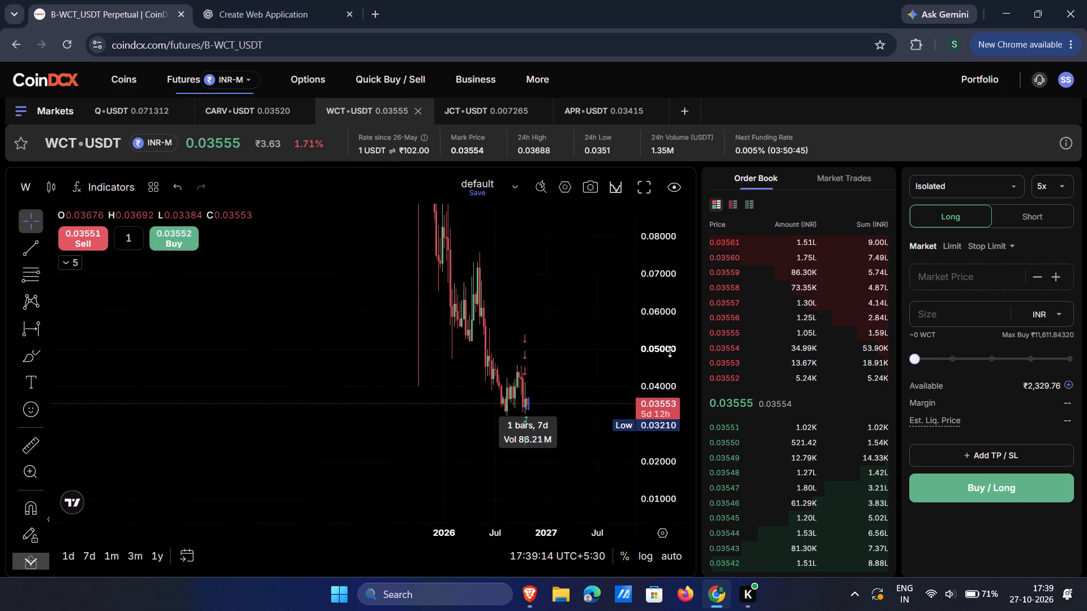
scroll(663, 357, "down", 20)
scroll(663, 357, "up", 18)
scroll(663, 357, "up", 3)
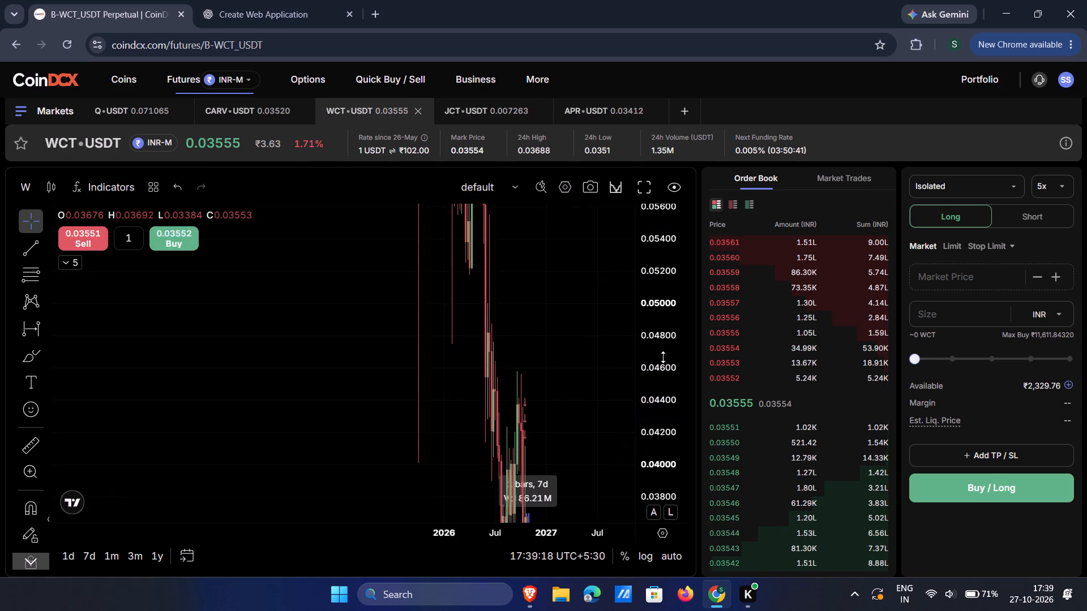
scroll(663, 357, "down", 7)
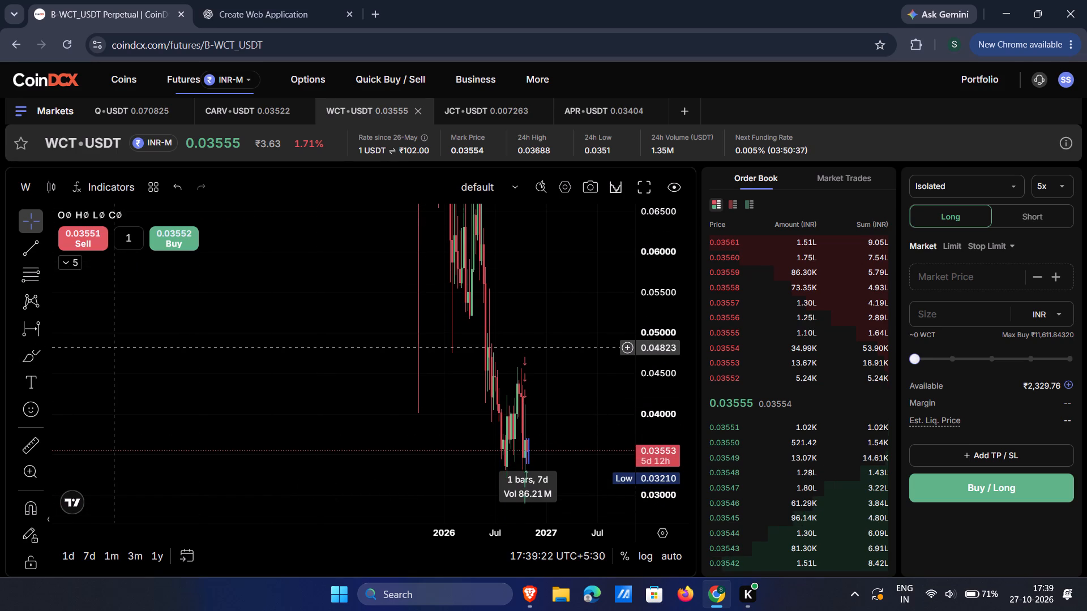
Switch the chart interval back to 1 day and examine the full daily price history since listing.
left_click(24, 191)
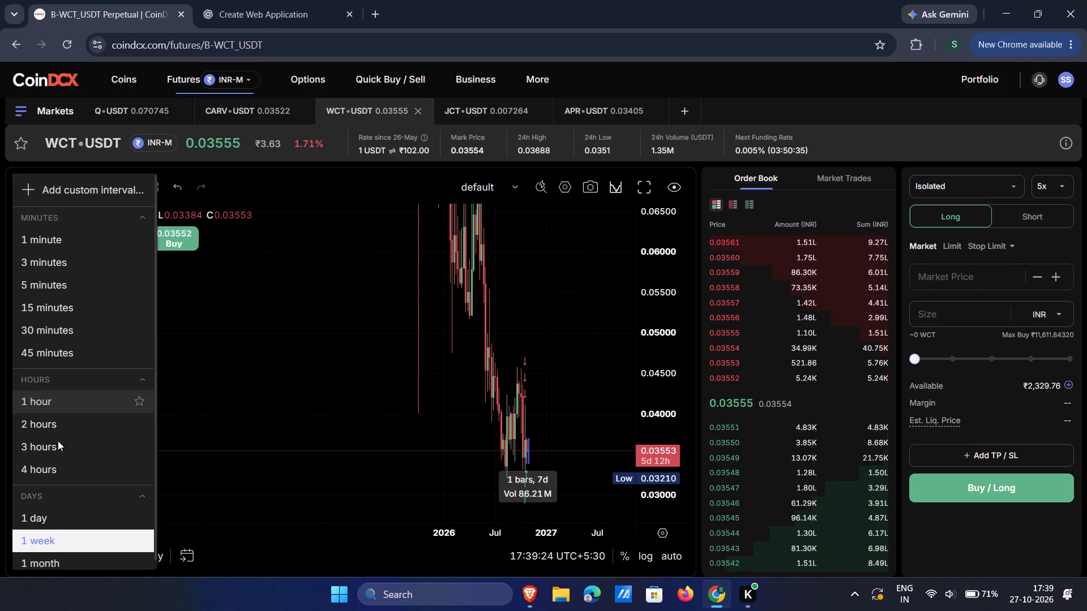
left_click(63, 527)
scroll(505, 416, "down", 3)
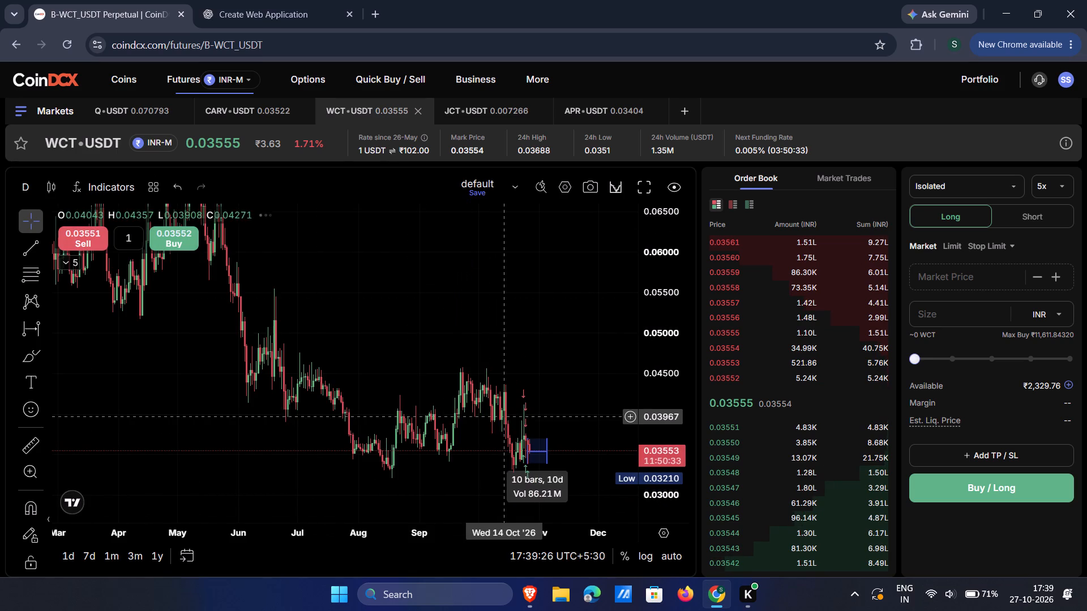
scroll(505, 416, "down", 3)
scroll(665, 348, "down", 6)
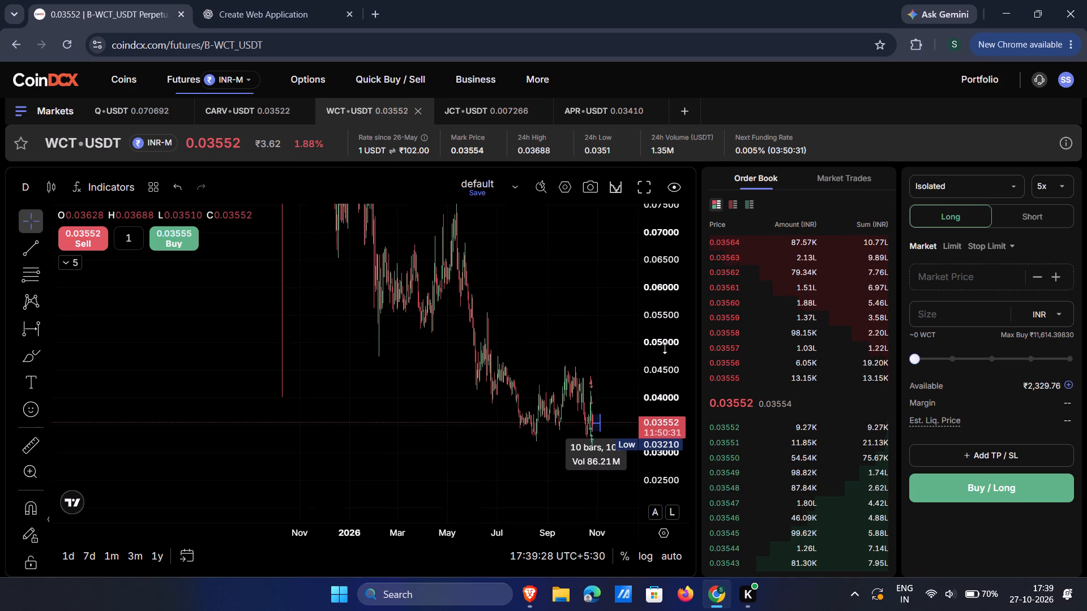
scroll(665, 348, "down", 18)
scroll(665, 348, "up", 14)
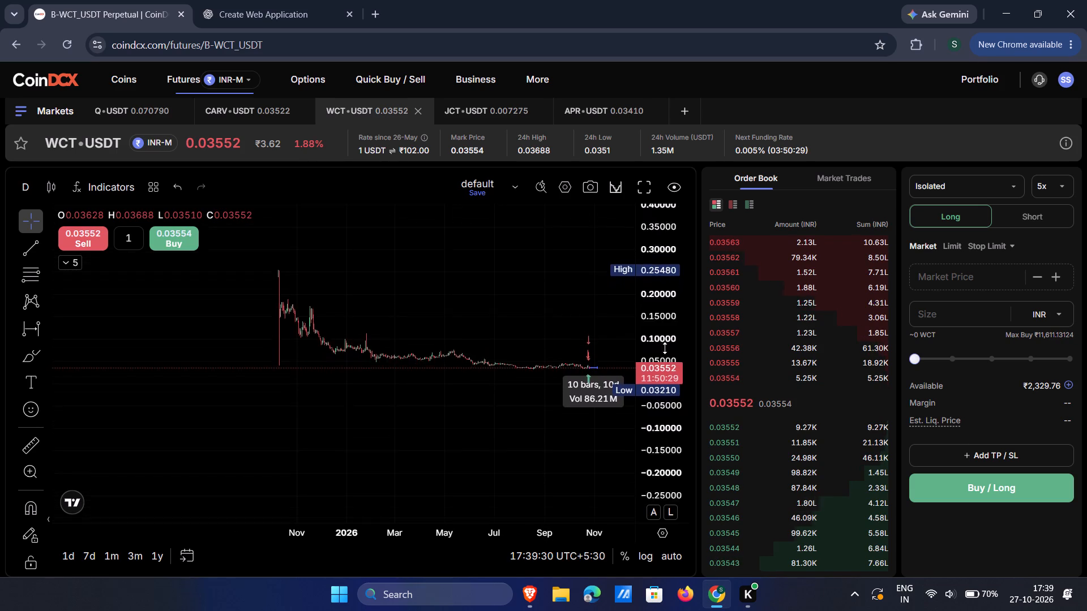
scroll(665, 348, "up", 12)
scroll(665, 348, "down", 1)
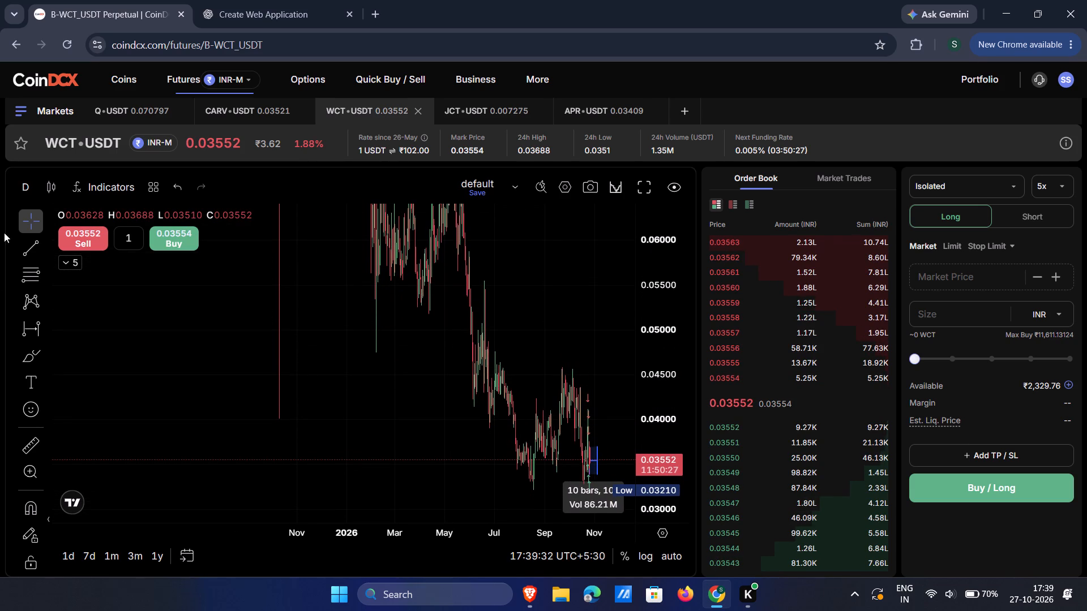
Change the chart interval to 5 minutes, on to 3 minutes, and finally to 1 minute.
left_click(21, 195)
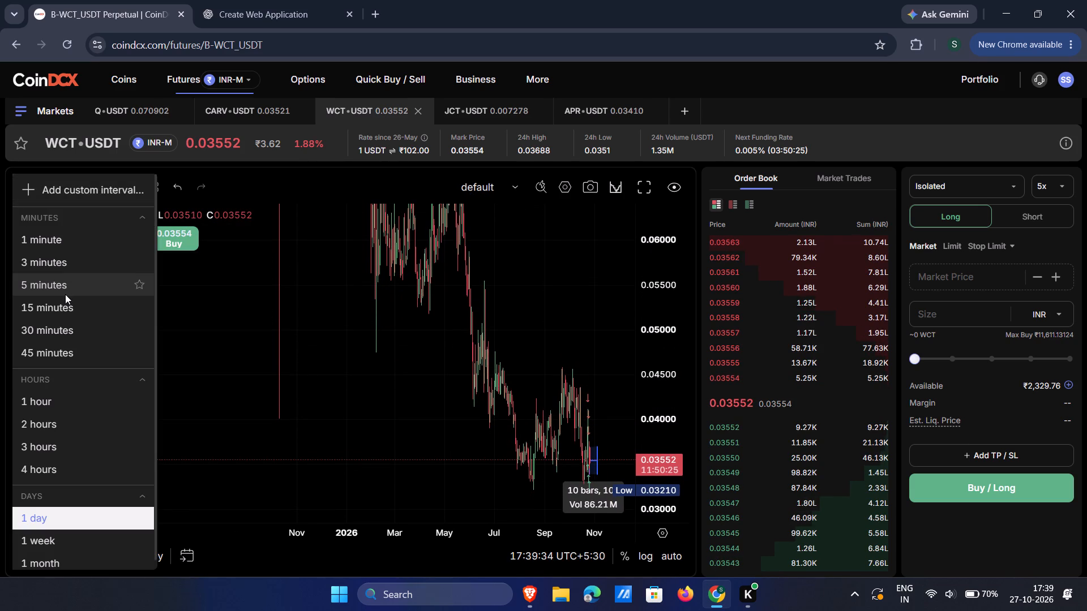
left_click(65, 294)
left_click(27, 184)
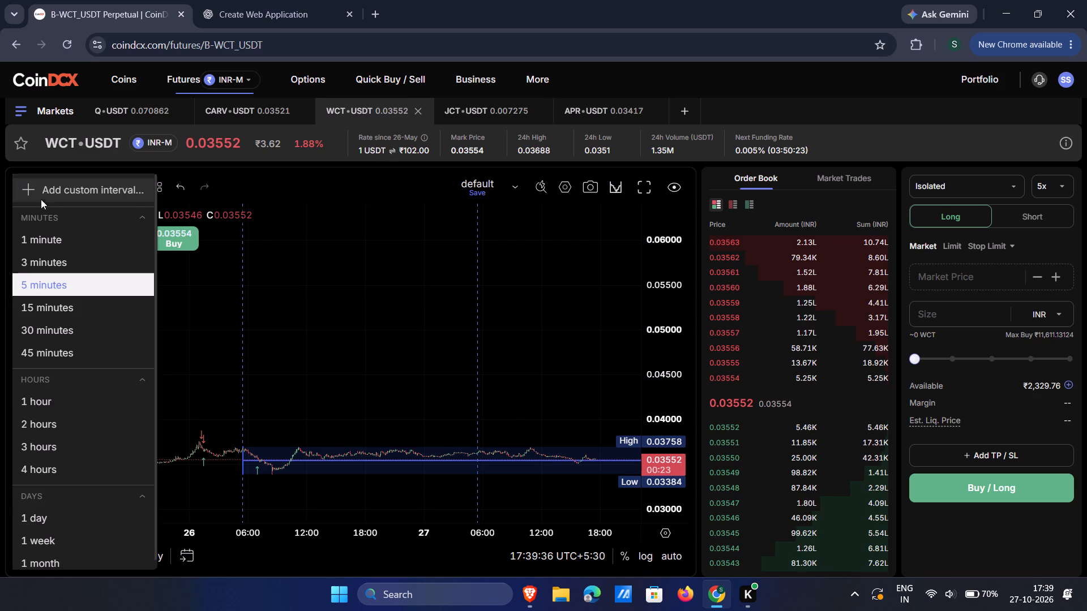
left_click(82, 252)
left_click(21, 178)
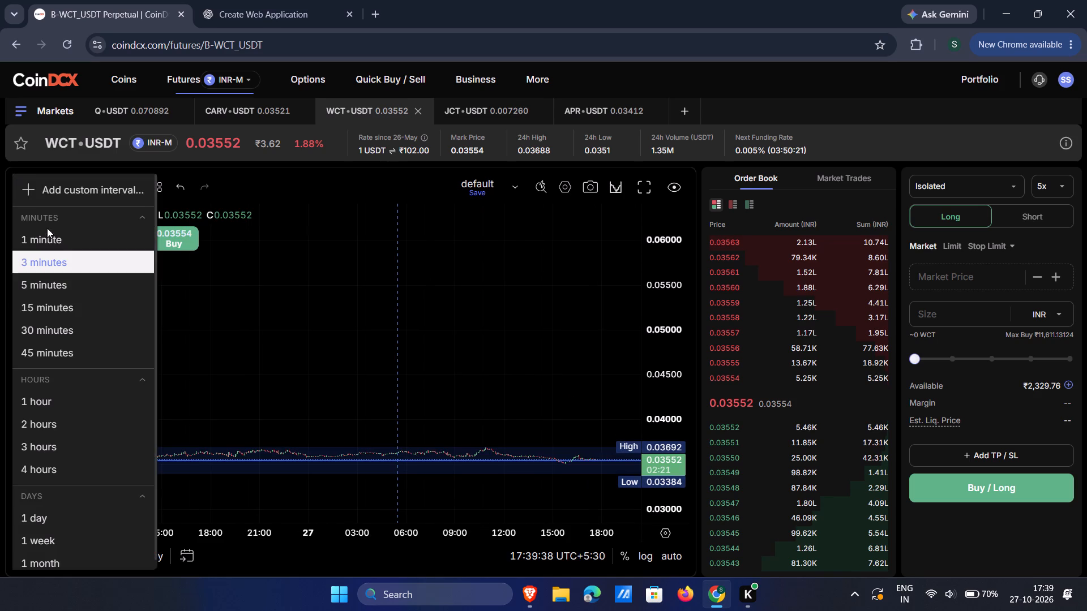
left_click(59, 241)
Examine the 1-minute price action inside the date range, with the price scale stretched to make the swings readable.
scroll(471, 299, "down", 16)
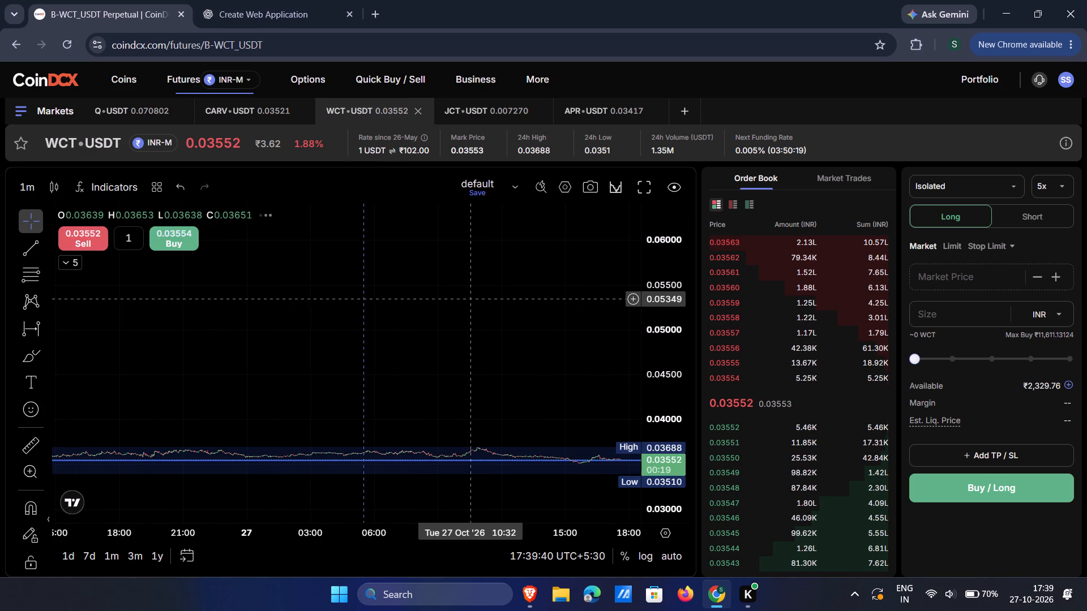
scroll(660, 367, "up", 6)
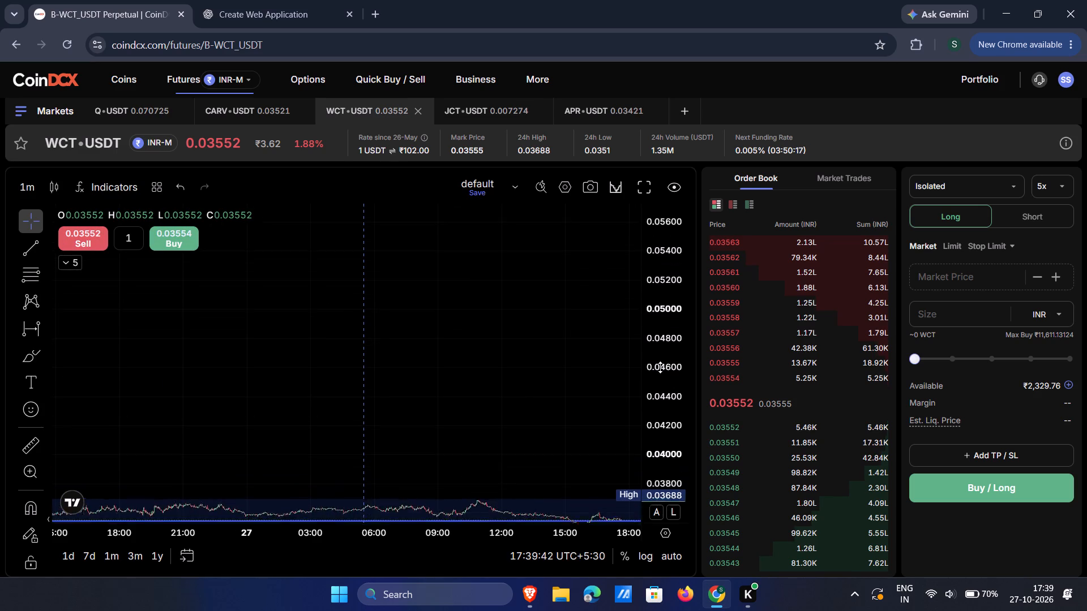
scroll(660, 367, "down", 7)
left_click_drag(496, 440, 390, 251)
scroll(497, 439, "down", 12)
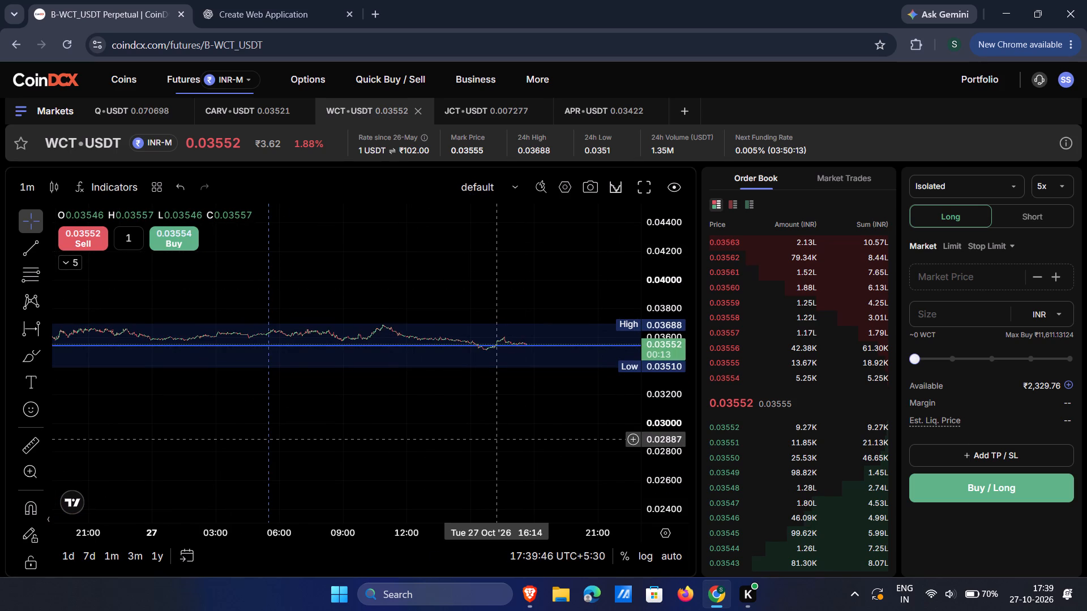
scroll(497, 439, "down", 15)
scroll(673, 406, "up", 7)
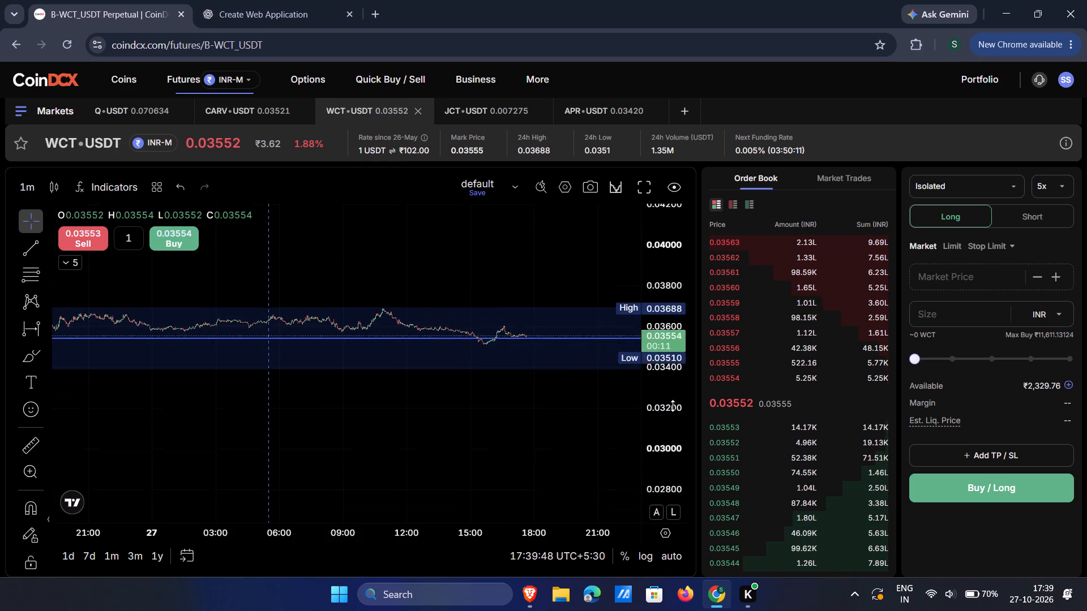
scroll(673, 406, "up", 7)
left_click_drag(499, 287, 432, 512)
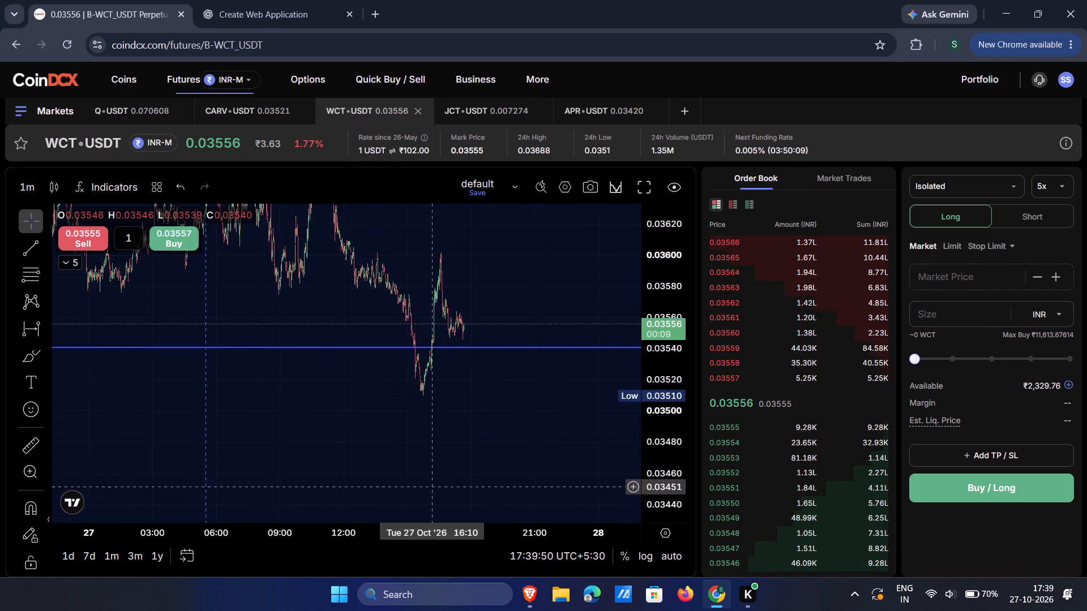
left_click_drag(432, 512, 433, 610)
left_click_drag(430, 353, 477, 326)
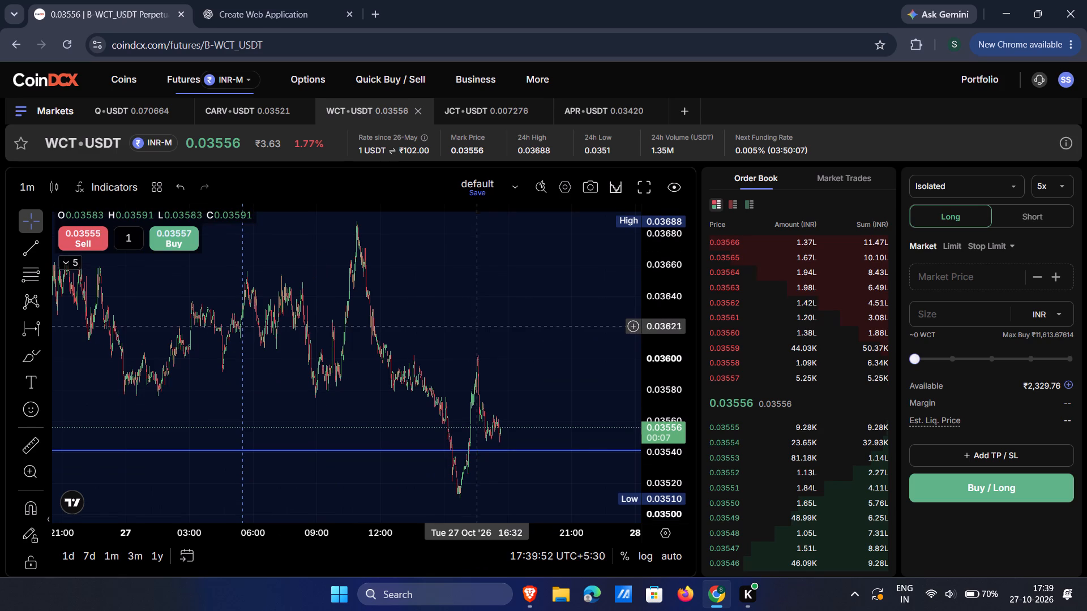
Examine the 27 October 1-minute swings between the day's high and low, relative to the date range's horizontal line.
scroll(682, 407, "down", 1)
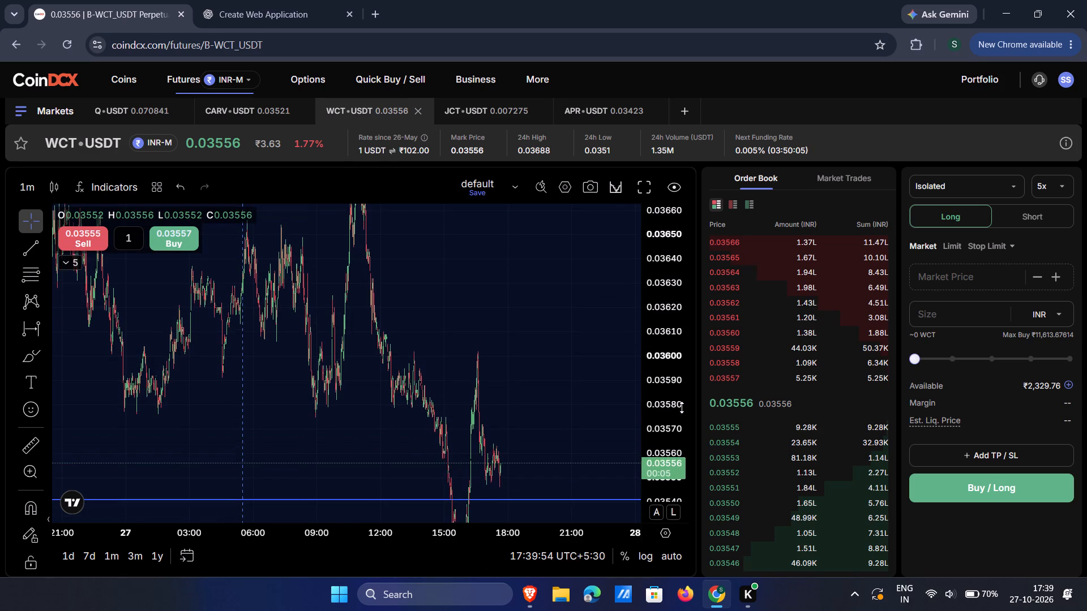
scroll(682, 407, "down", 2)
left_click_drag(442, 371, 511, 335)
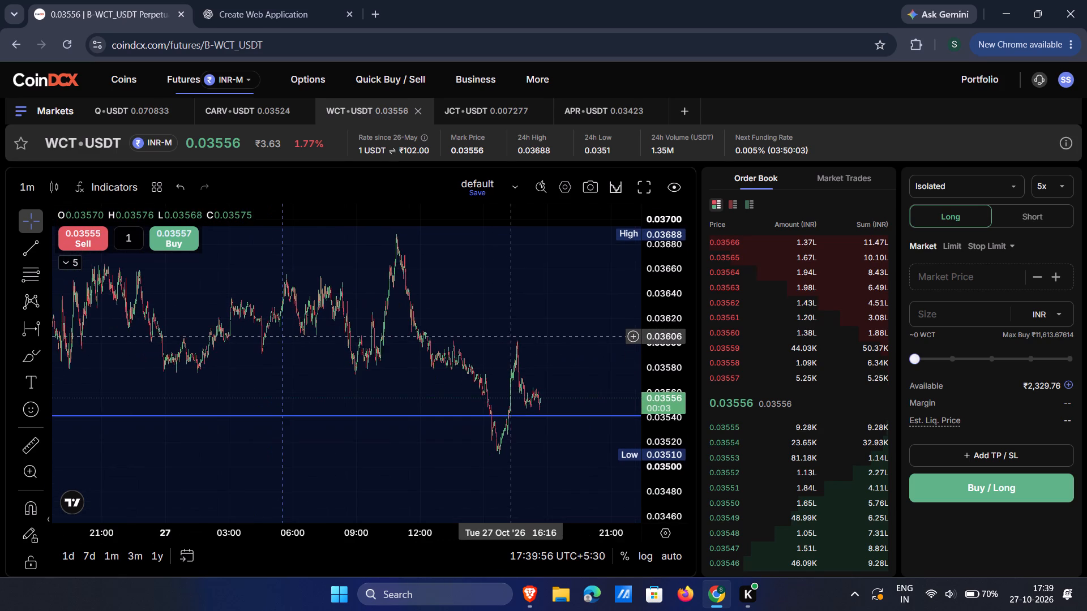
left_click_drag(511, 335, 427, 322)
scroll(427, 322, "right", 2)
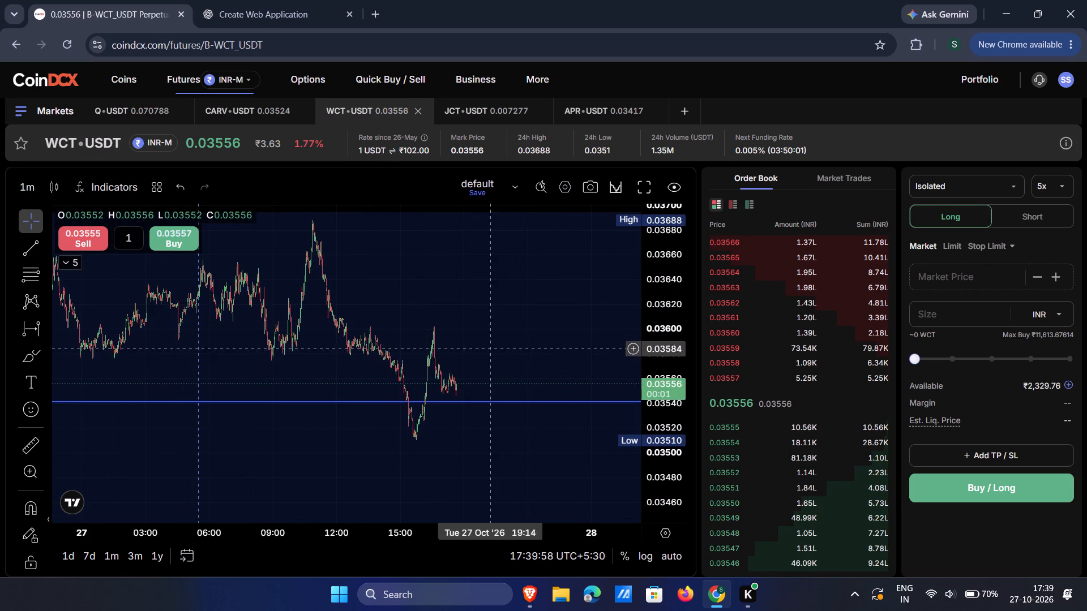
left_click_drag(507, 358, 579, 420)
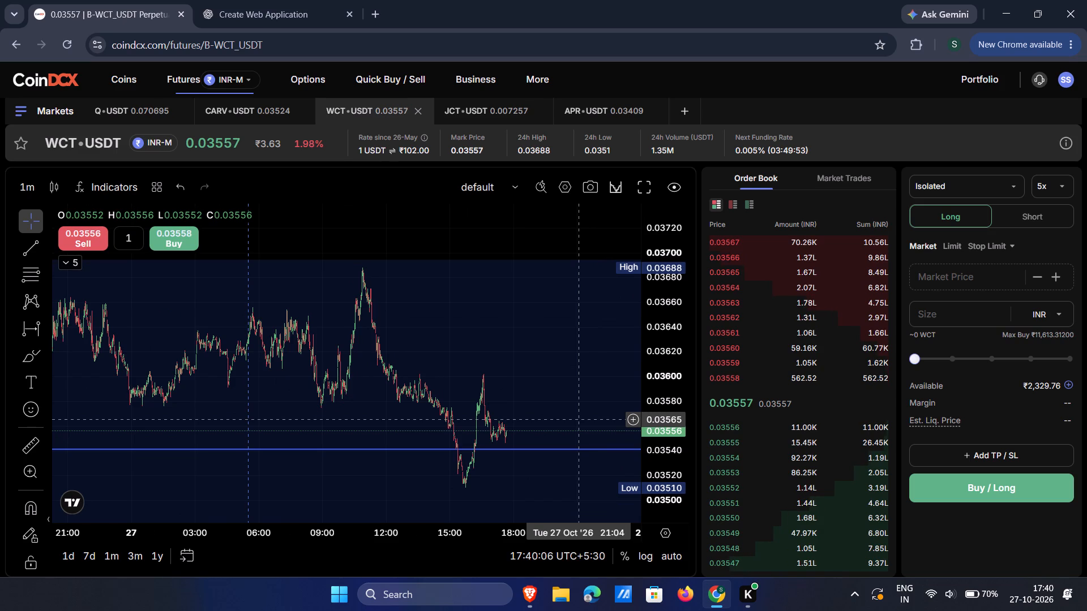
scroll(579, 420, "down", 4)
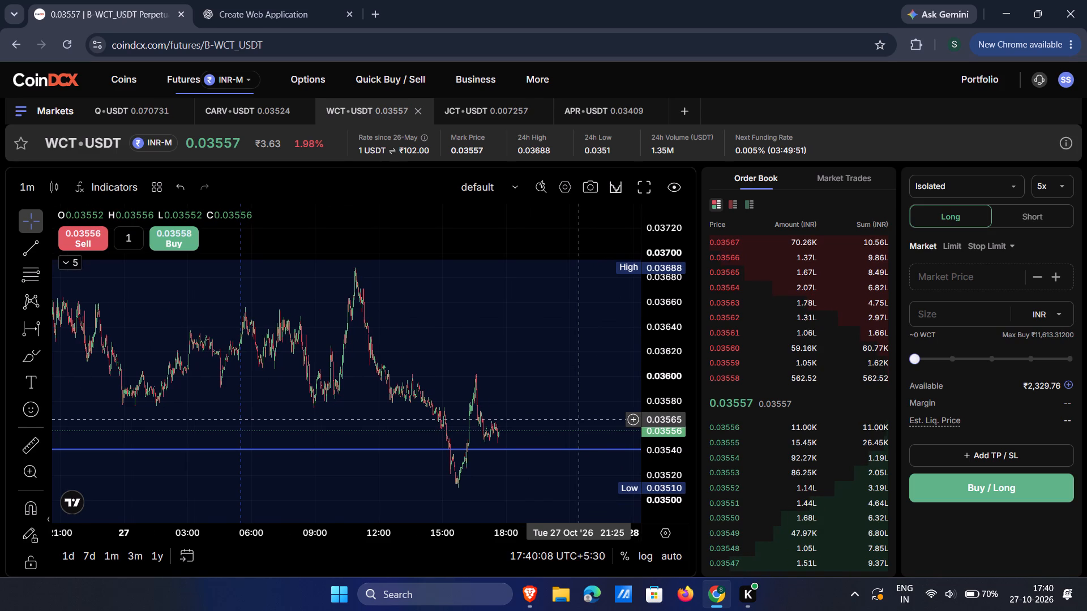
scroll(579, 420, "down", 5)
scroll(579, 420, "up", 5)
scroll(579, 420, "down", 20)
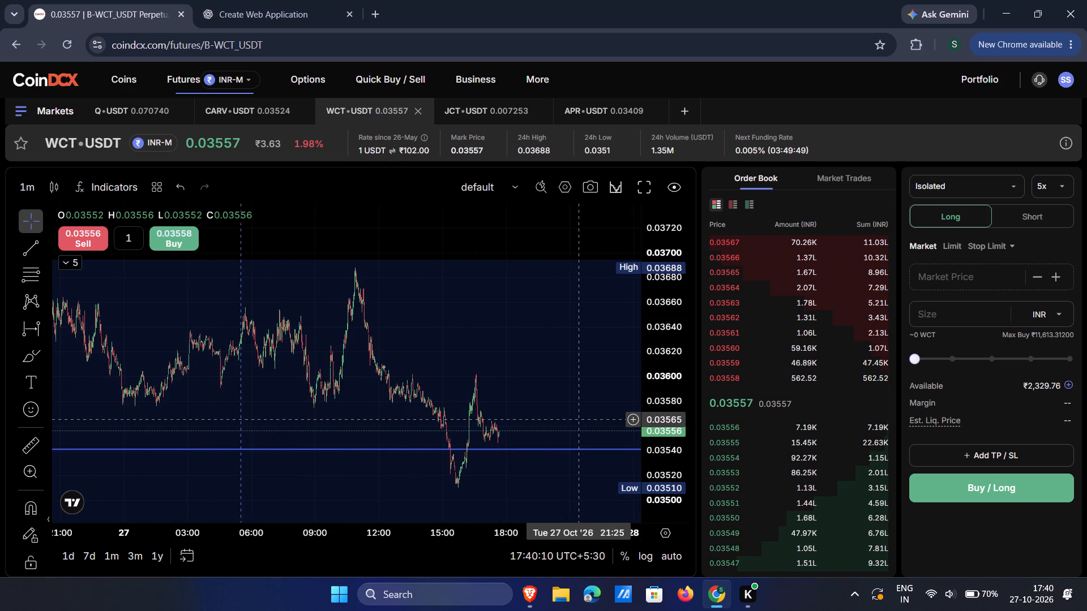
left_click_drag(662, 389, 721, 235)
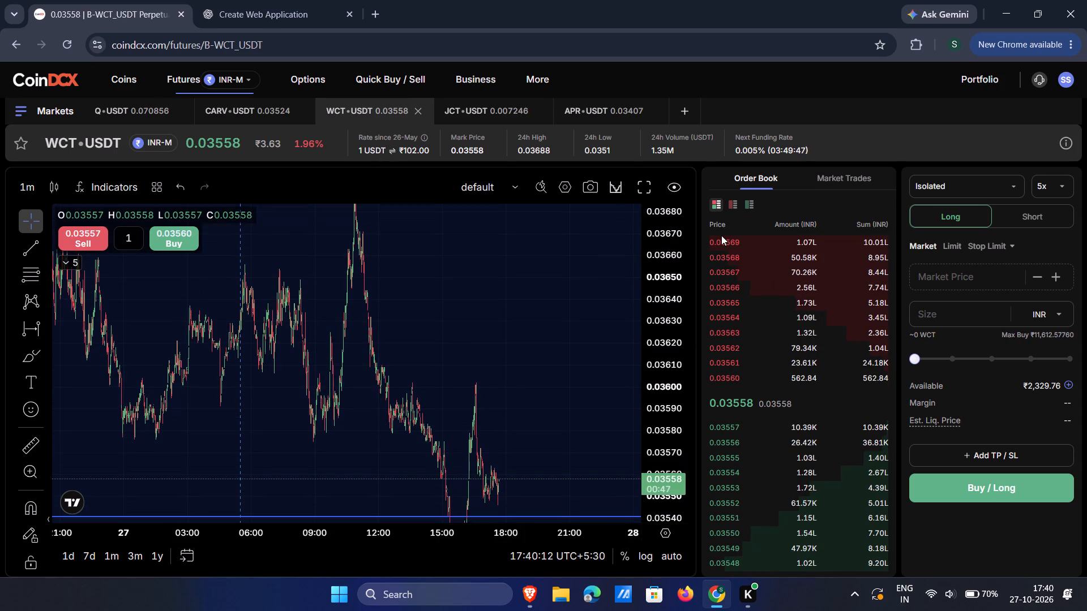
left_click_drag(721, 235, 755, 332)
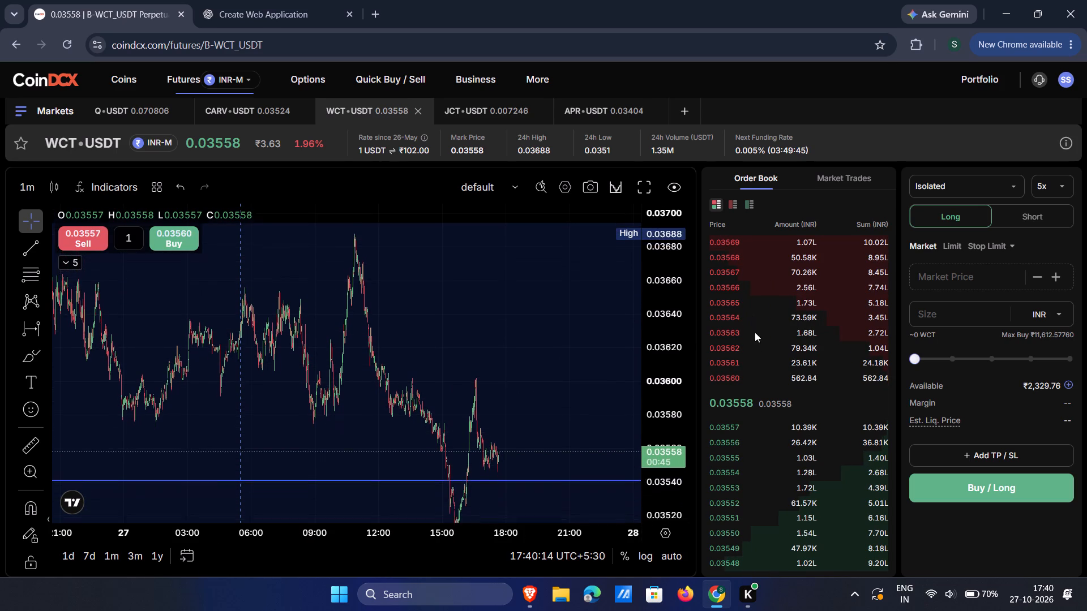
left_click_drag(755, 332, 767, 380)
scroll(565, 440, "up", 3)
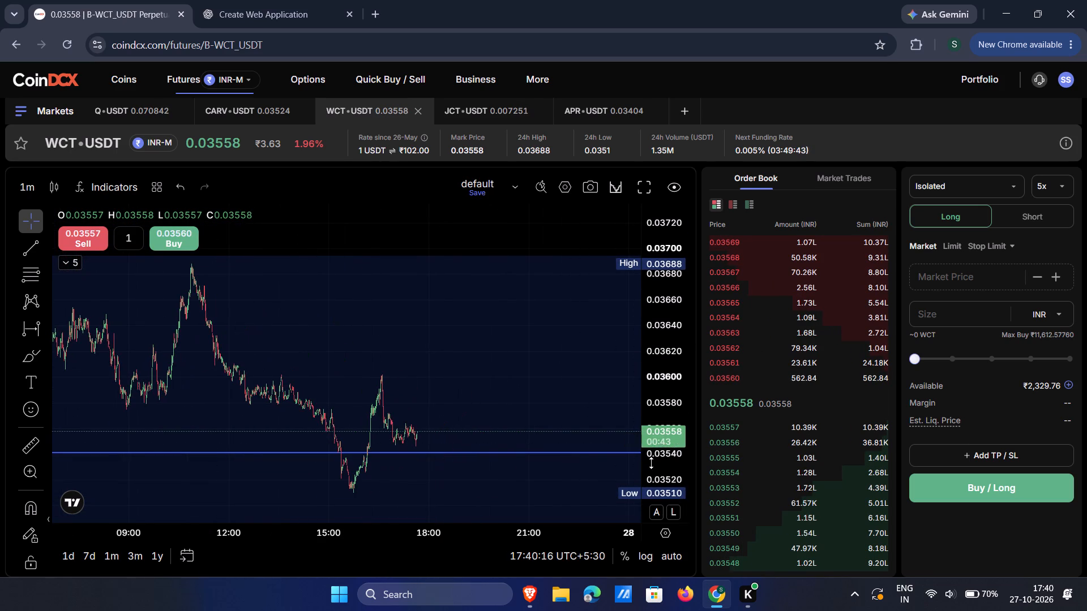
Examine the most recent 27 October 1-minute candles up close, from about 17:15 onwards, against the date range's horizontal line.
scroll(655, 466, "down", 7)
scroll(655, 466, "up", 7)
left_click_drag(423, 437, 433, 356)
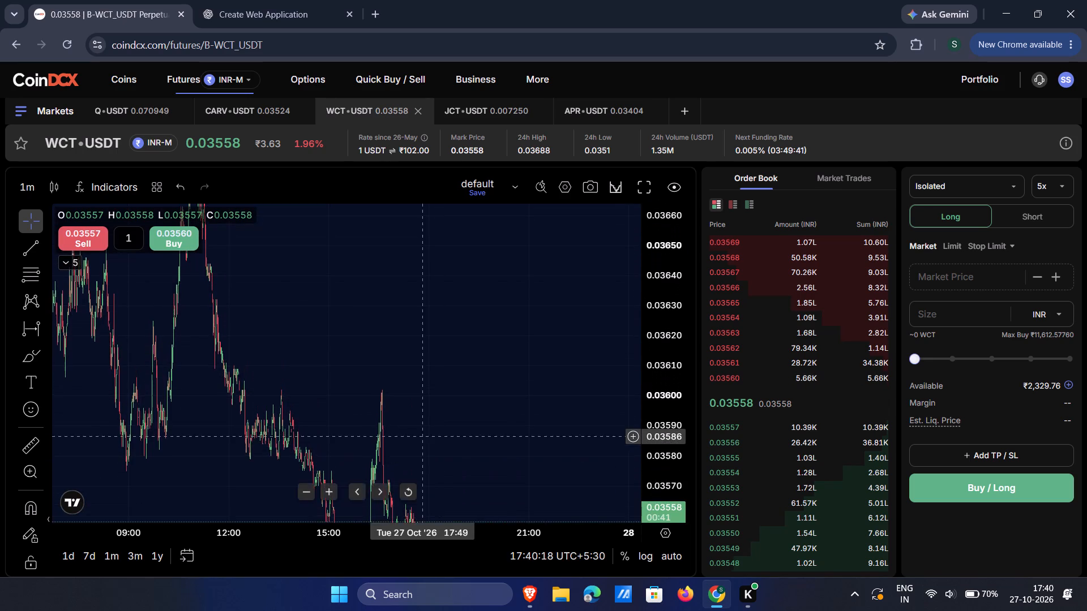
left_click_drag(433, 356, 460, 224)
scroll(639, 436, "up", 6)
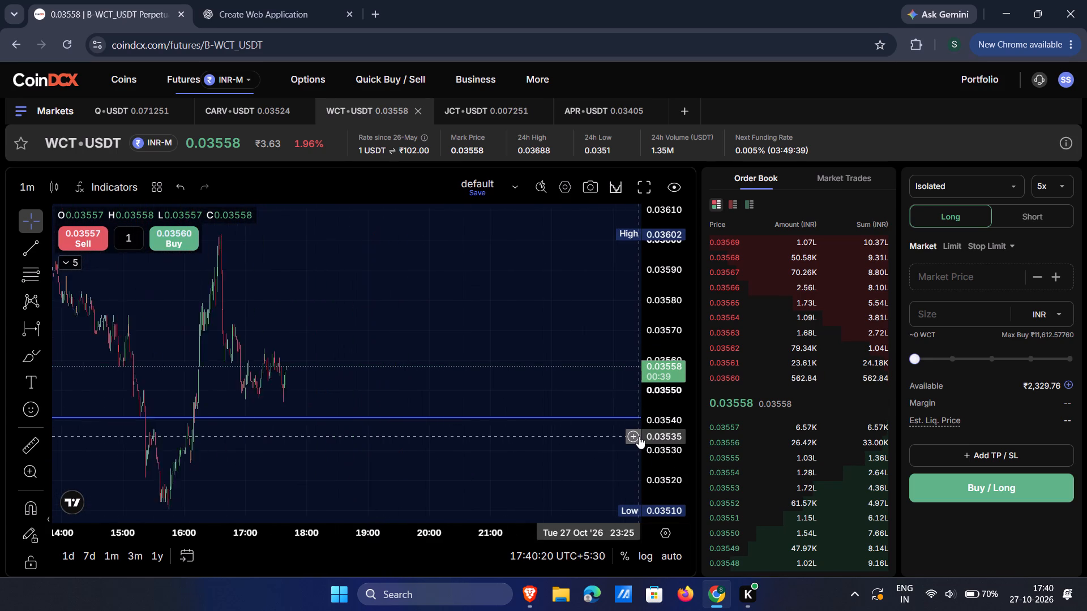
left_click_drag(363, 379, 631, 315)
scroll(631, 315, "up", 5)
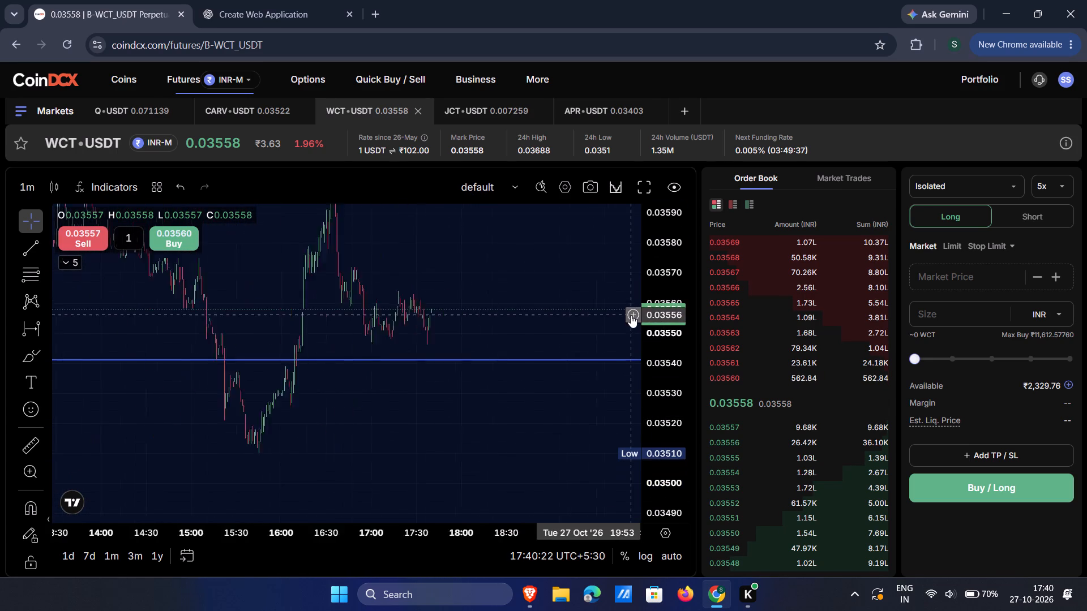
scroll(631, 315, "up", 1)
left_click_drag(267, 395, 567, 421)
scroll(567, 421, "up", 5)
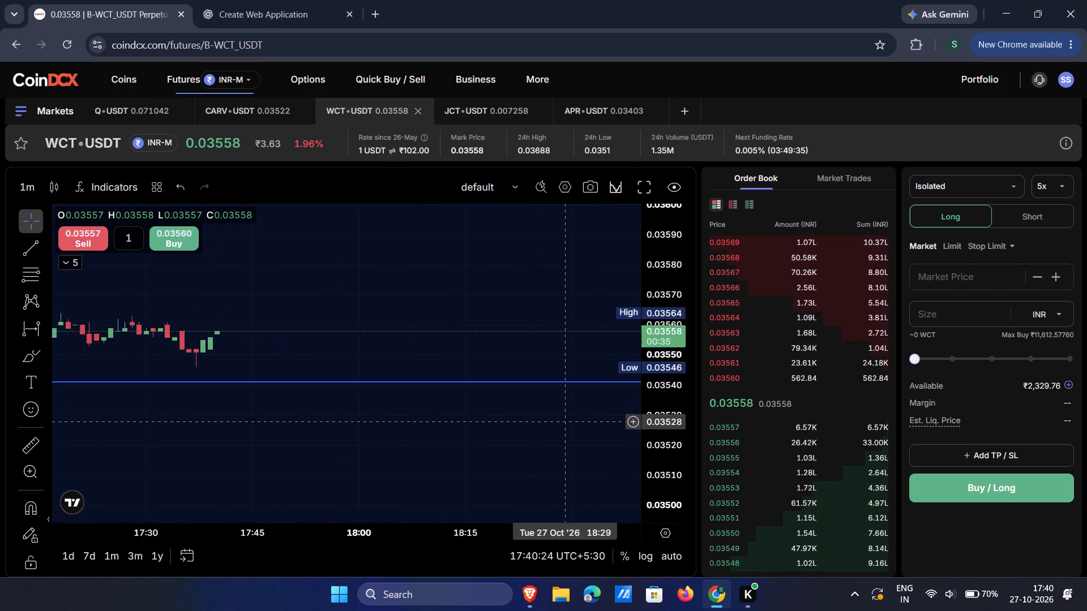
left_click_drag(281, 416, 658, 408)
Examine the wider 27 October afternoon on the 1-minute chart, comparing the swings since about 14:00 with the horizontal line.
scroll(448, 402, "down", 2)
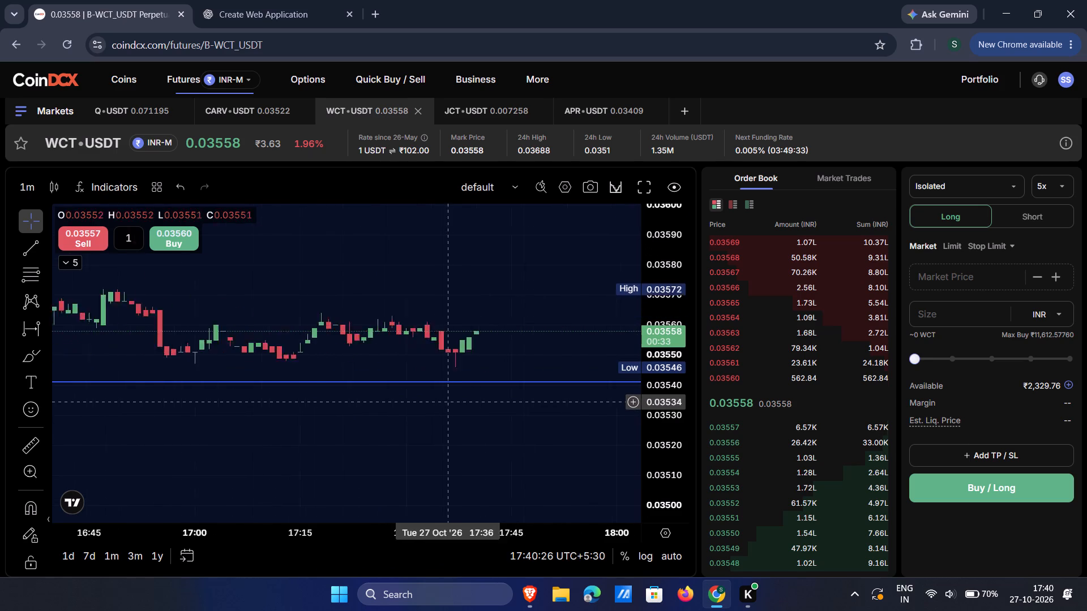
scroll(448, 402, "down", 5)
left_click_drag(520, 431, 395, 523)
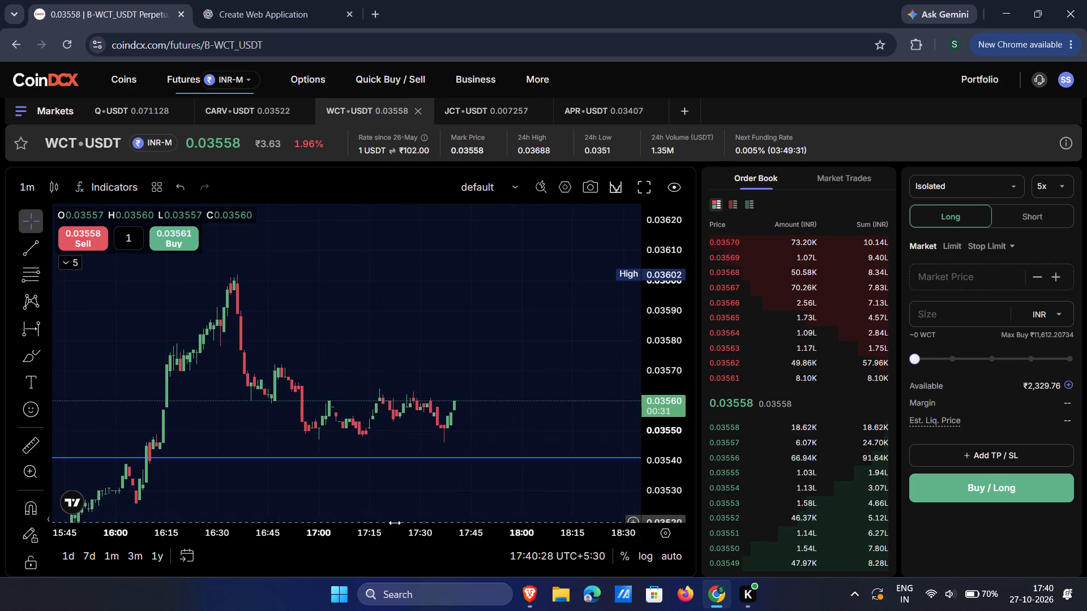
left_click_drag(395, 523, 380, 499)
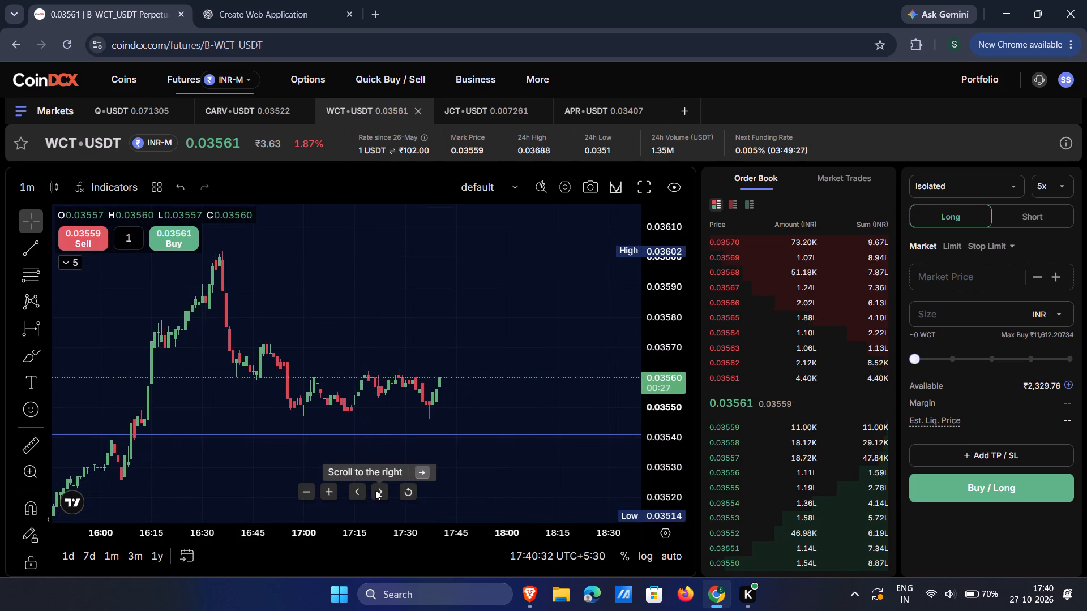
scroll(283, 465, "down", 5)
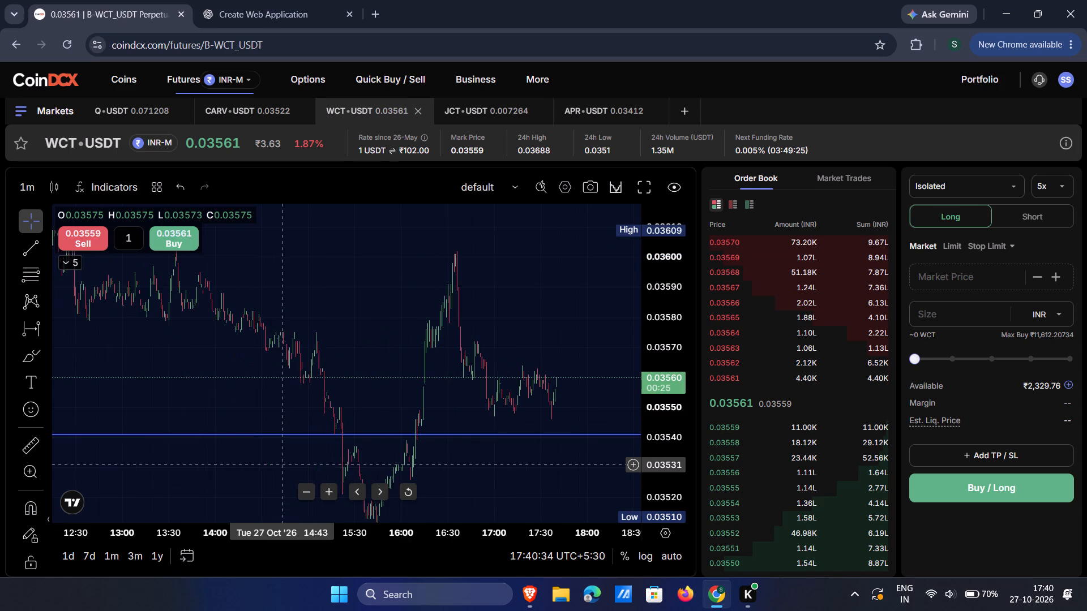
left_click_drag(234, 455, 188, 364)
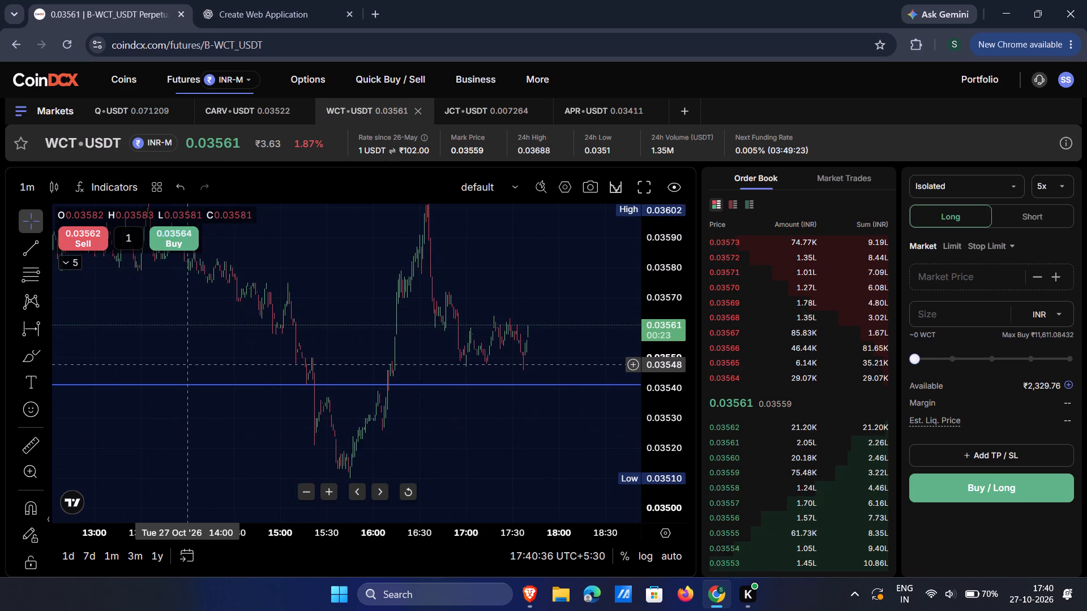
left_click_drag(188, 364, 147, 442)
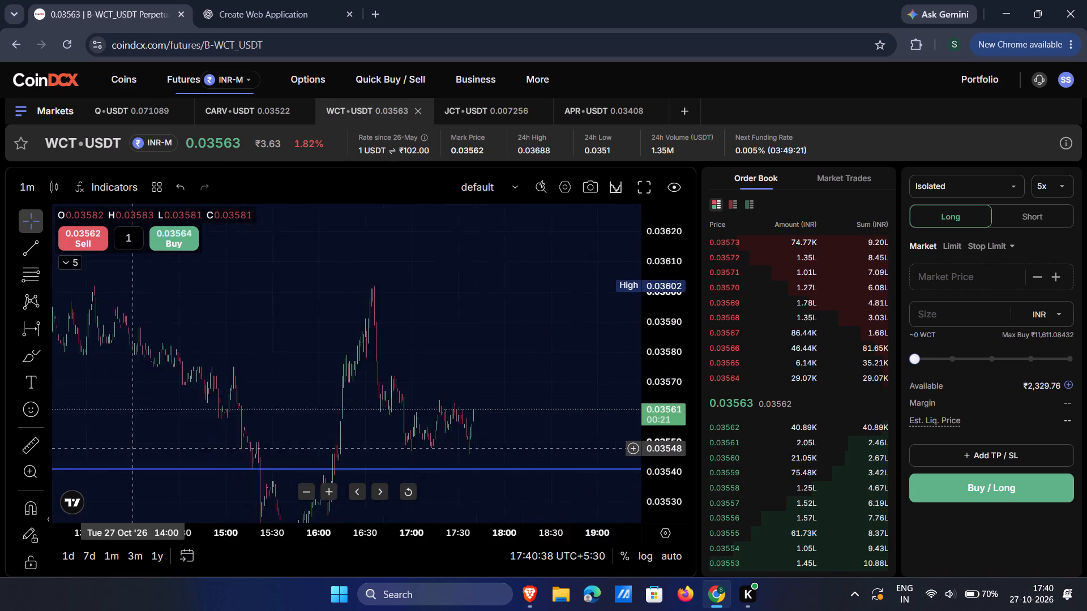
left_click_drag(147, 442, 119, 373)
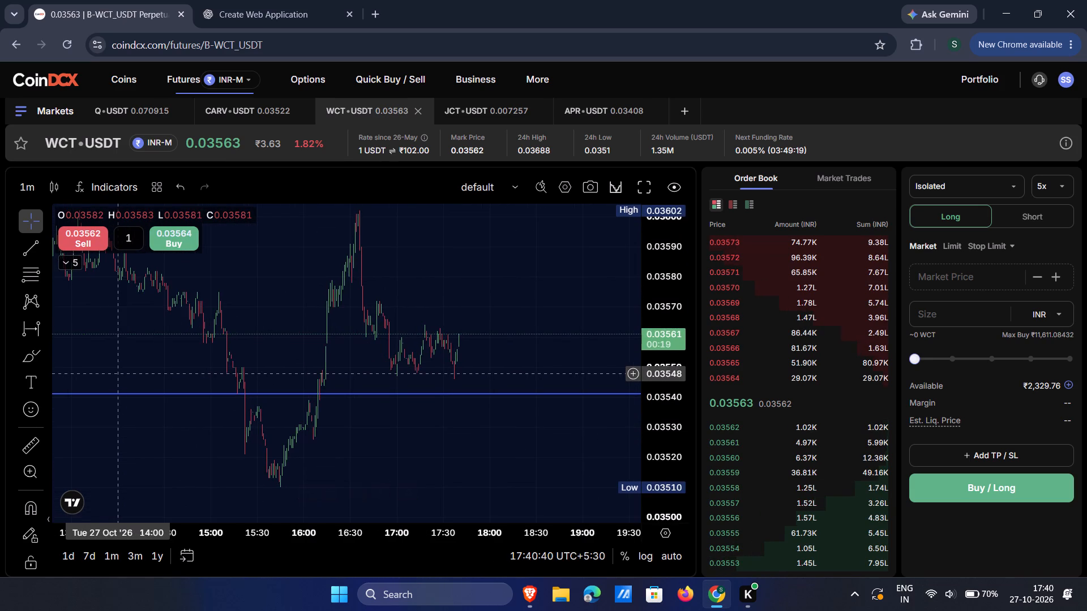
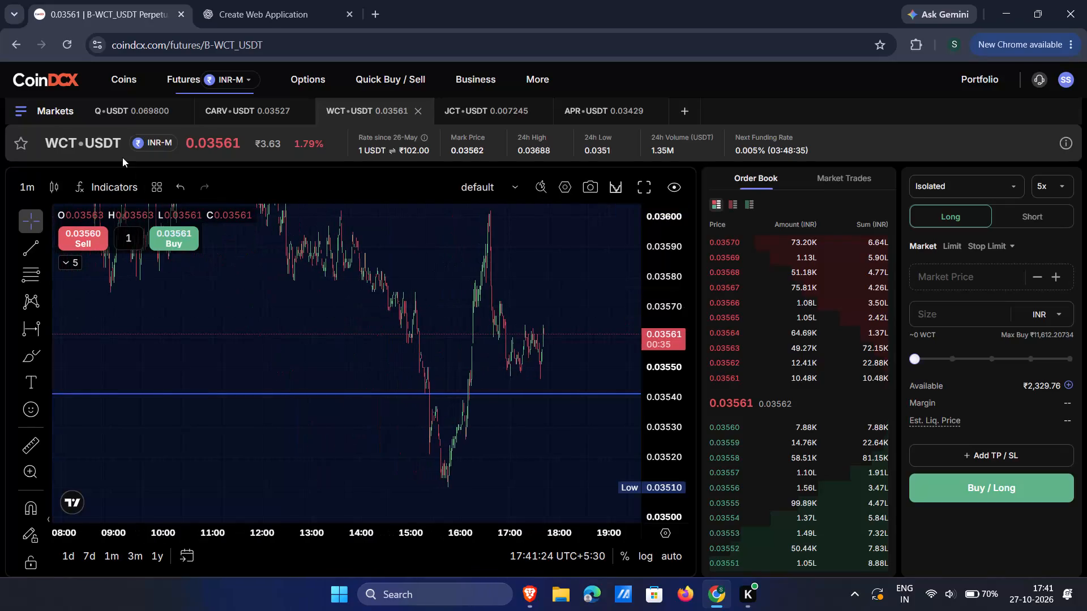
Switch the chart to the 15-minute interval and rescale the price axis to fit the date range from high to low.
double_click(25, 183)
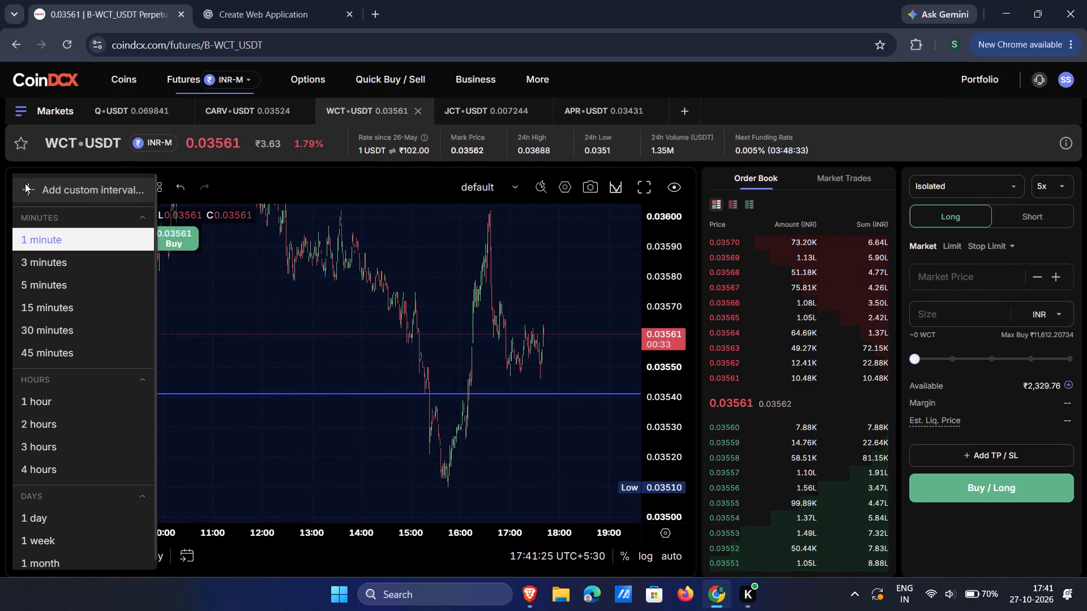
left_click(67, 394)
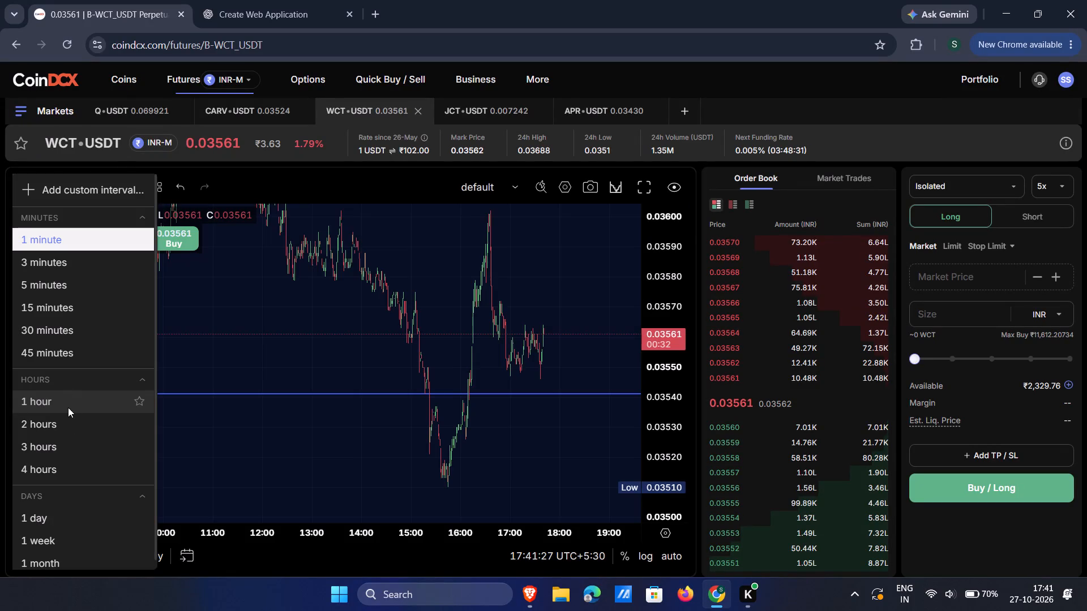
left_click(63, 304)
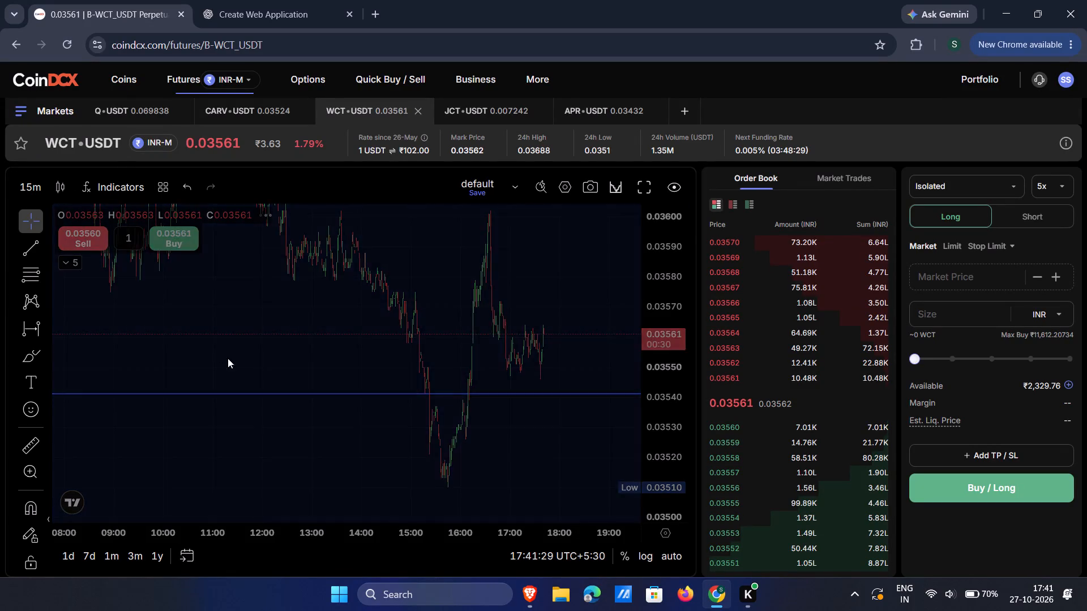
scroll(232, 363, "down", 7)
scroll(232, 363, "up", 11)
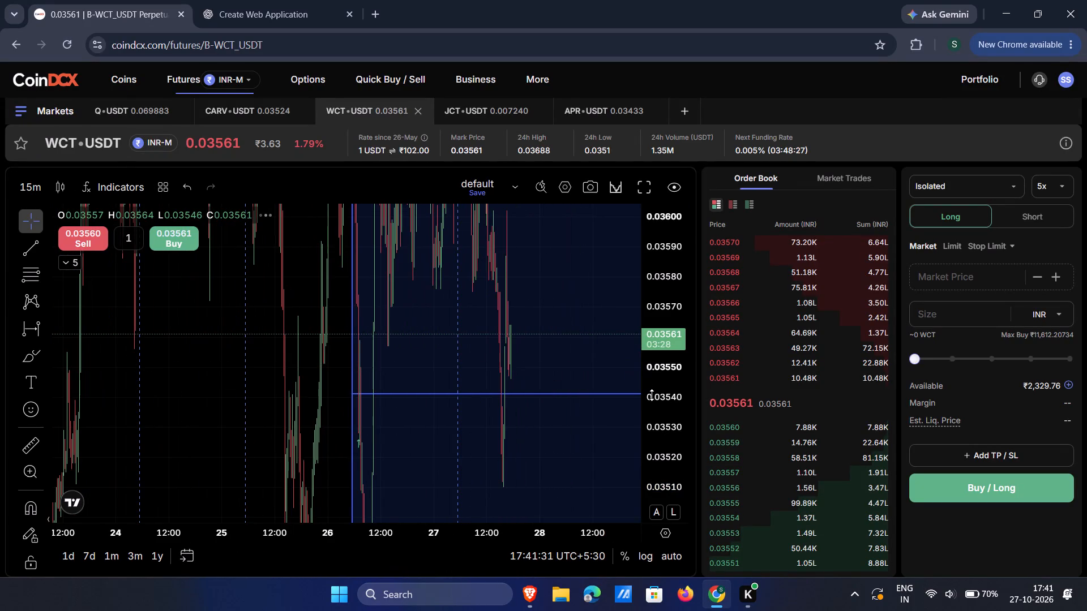
scroll(649, 387, "down", 14)
scroll(649, 387, "up", 8)
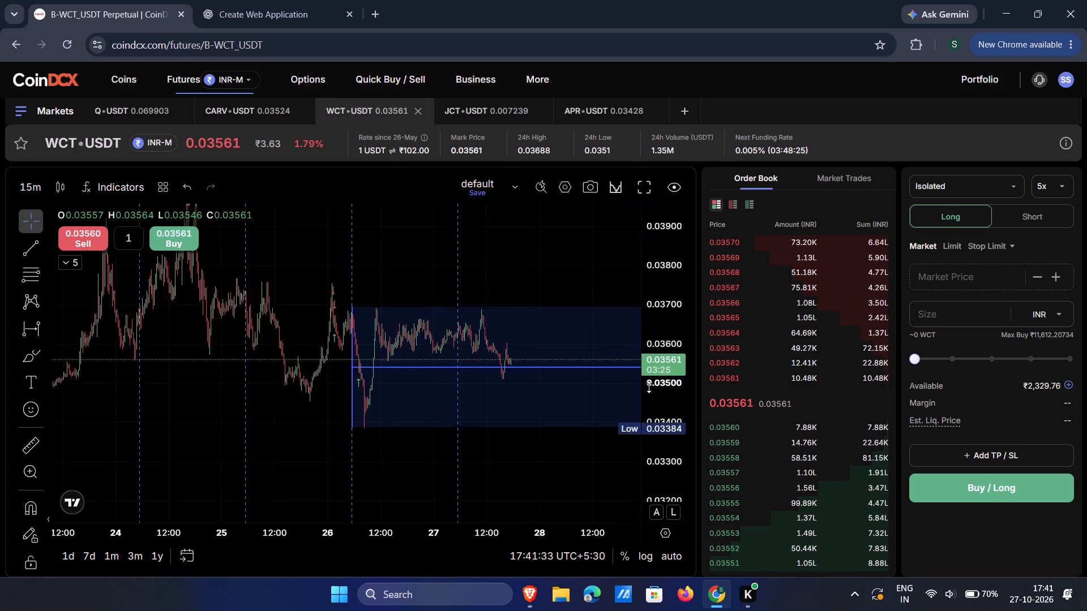
scroll(649, 387, "up", 5)
scroll(589, 275, "down", 6)
scroll(589, 275, "up", 10)
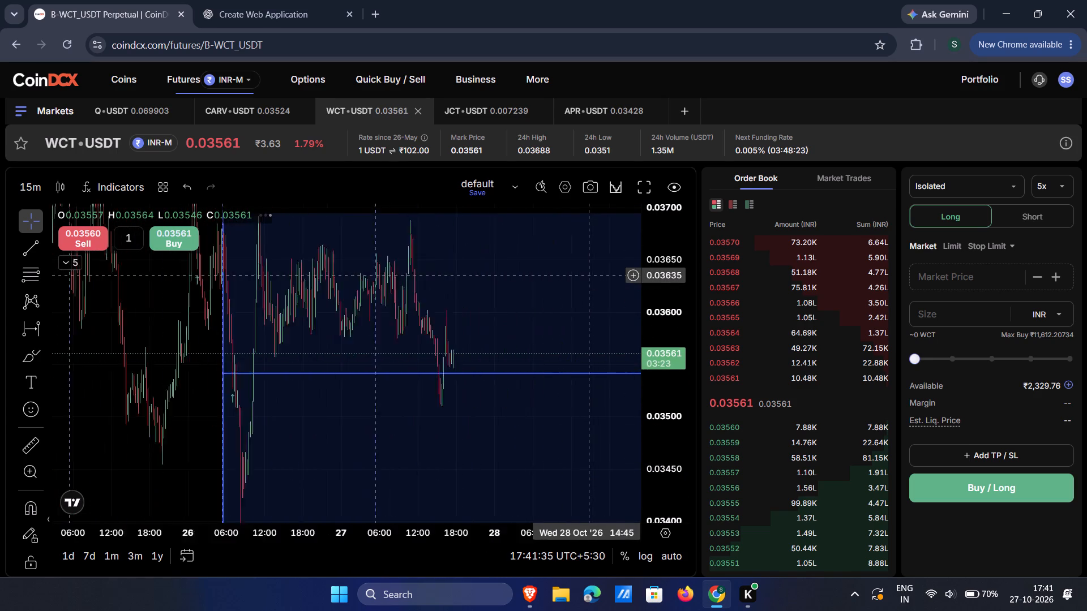
Examine the 15-minute swings of 25 to 27 October, comparing price inside the date range with the candles before it.
left_click_drag(225, 474, 669, 476)
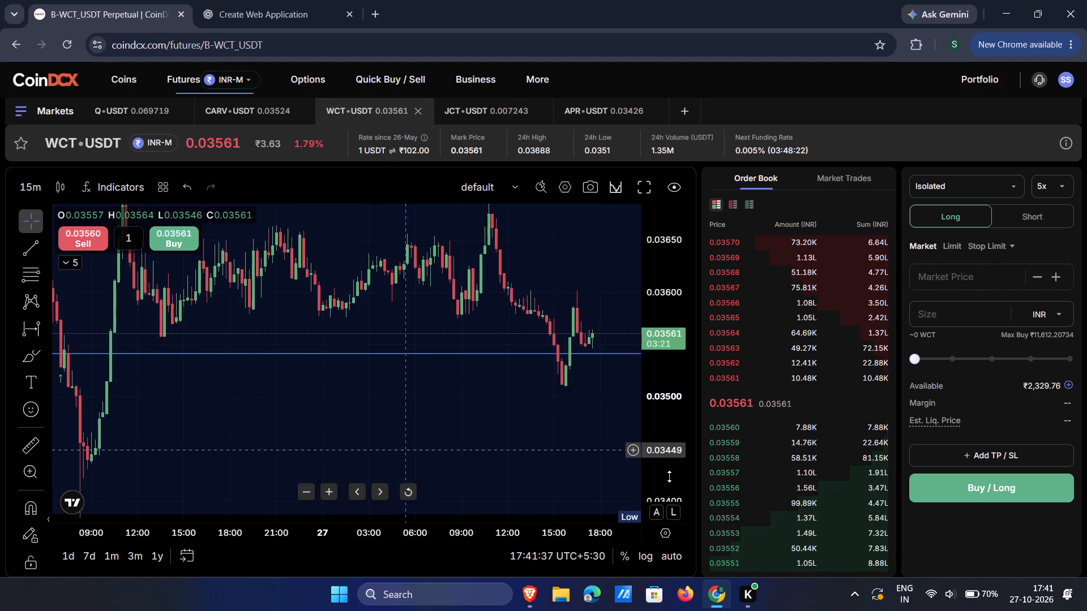
left_click_drag(669, 476, 610, 513)
scroll(540, 435, "down", 6)
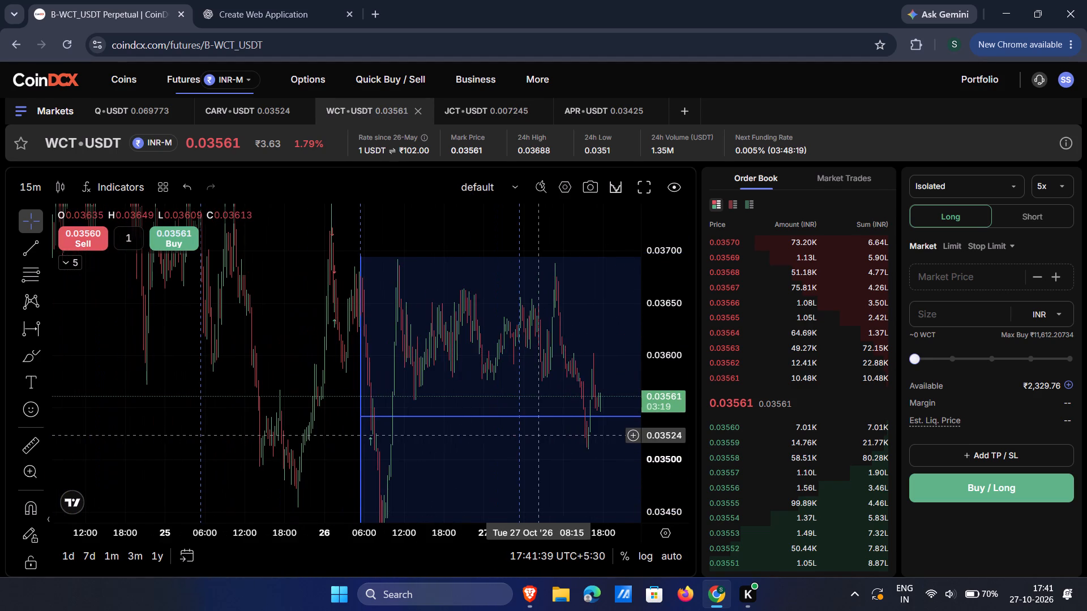
left_click_drag(469, 466, 298, 381)
scroll(298, 381, "down", 1)
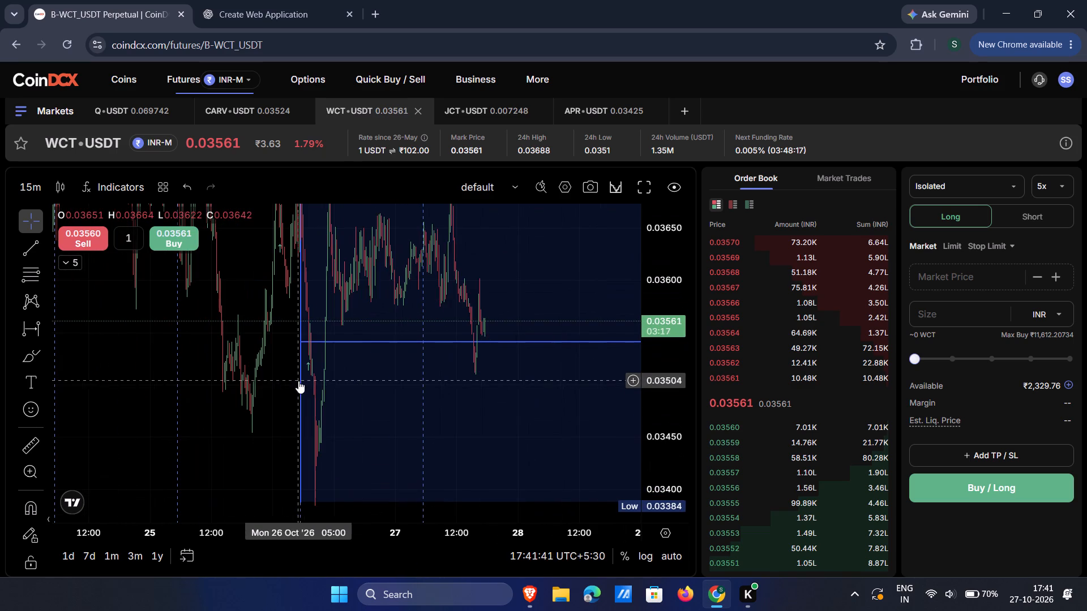
scroll(669, 432, "down", 6)
scroll(669, 432, "up", 3)
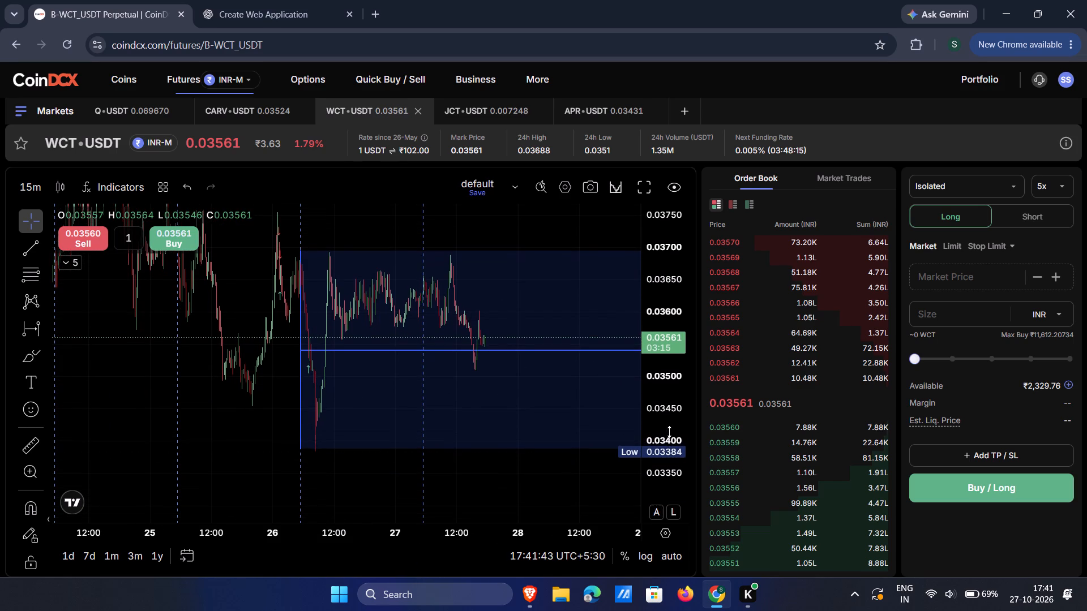
left_click_drag(446, 402, 399, 428)
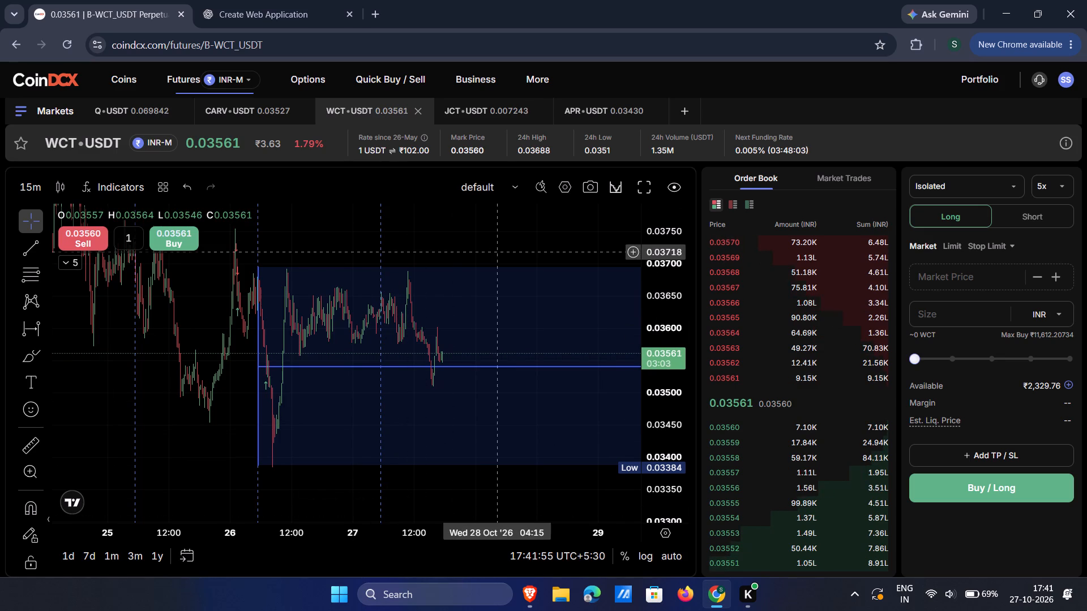
Examine the 27 October 15-minute candles against the date range's horizontal line and its upper and lower limits.
scroll(571, 377, "up", 3)
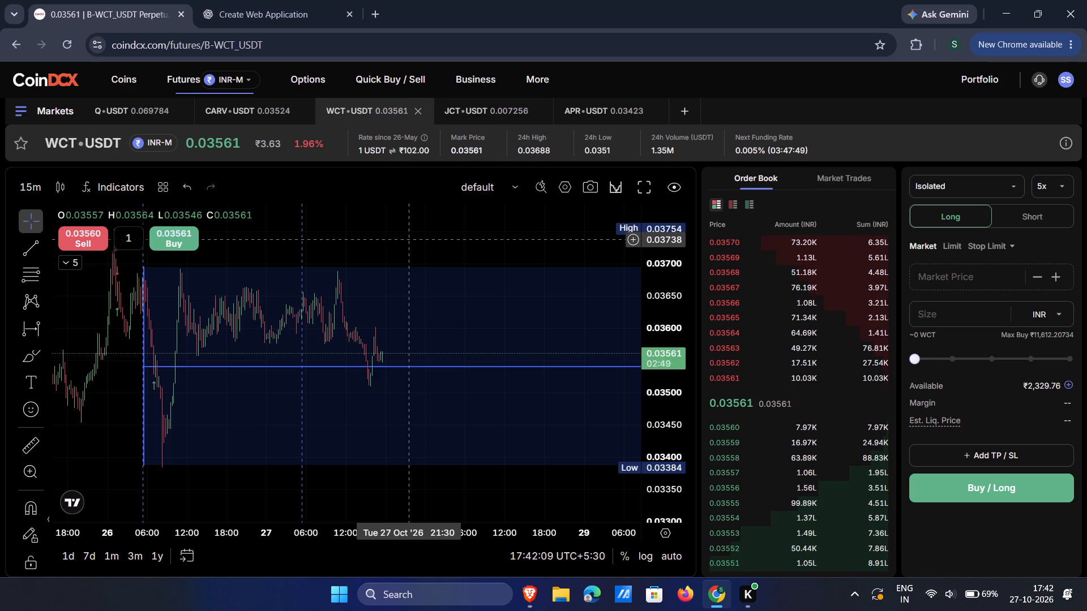
scroll(409, 239, "down", 1)
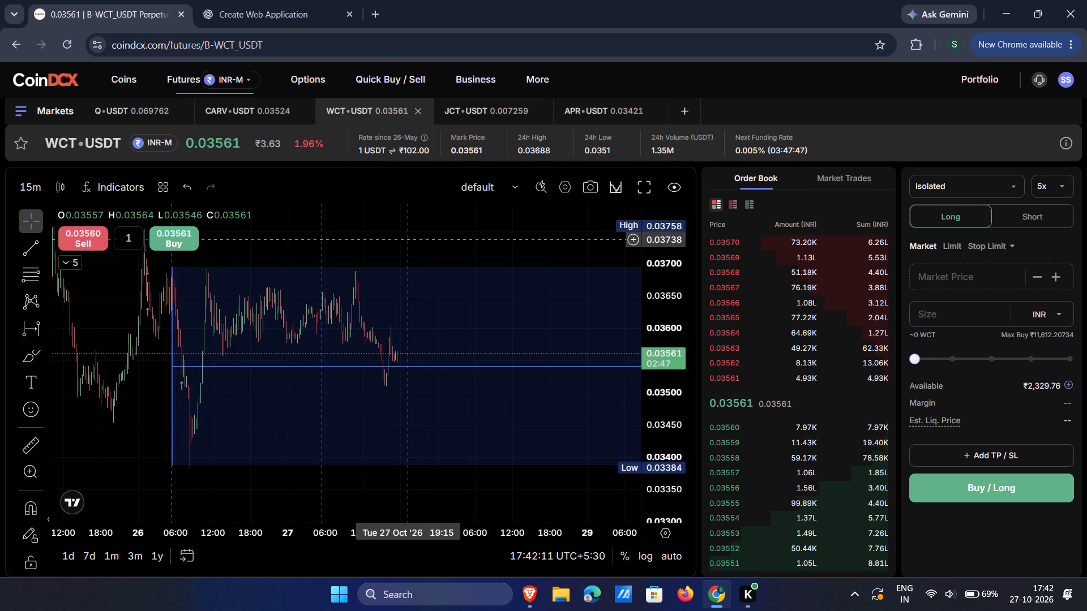
scroll(409, 239, "down", 1)
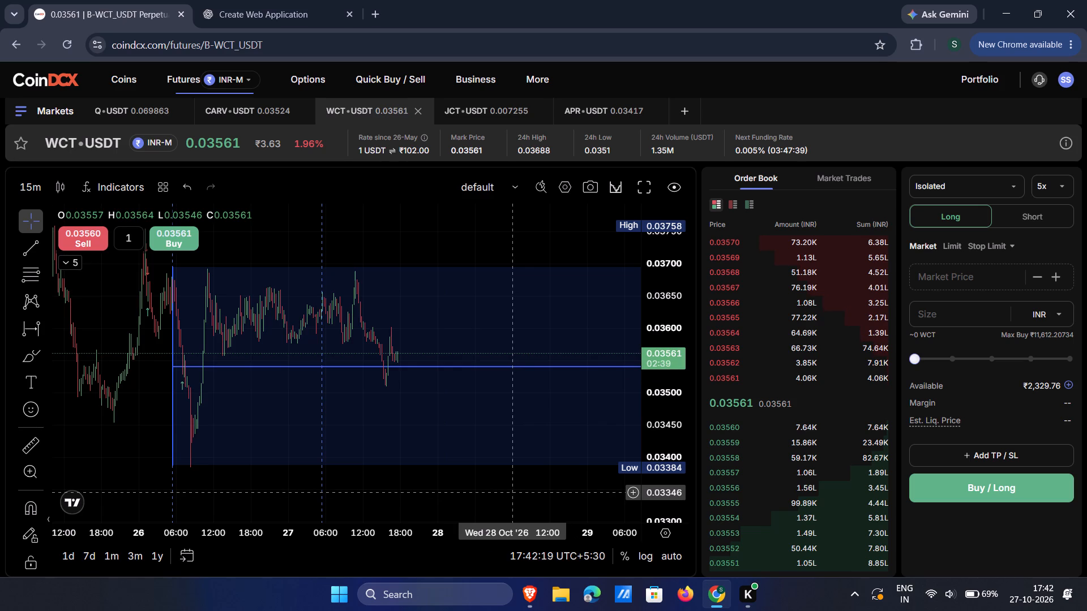
left_click(513, 492)
scroll(513, 492, "up", 2)
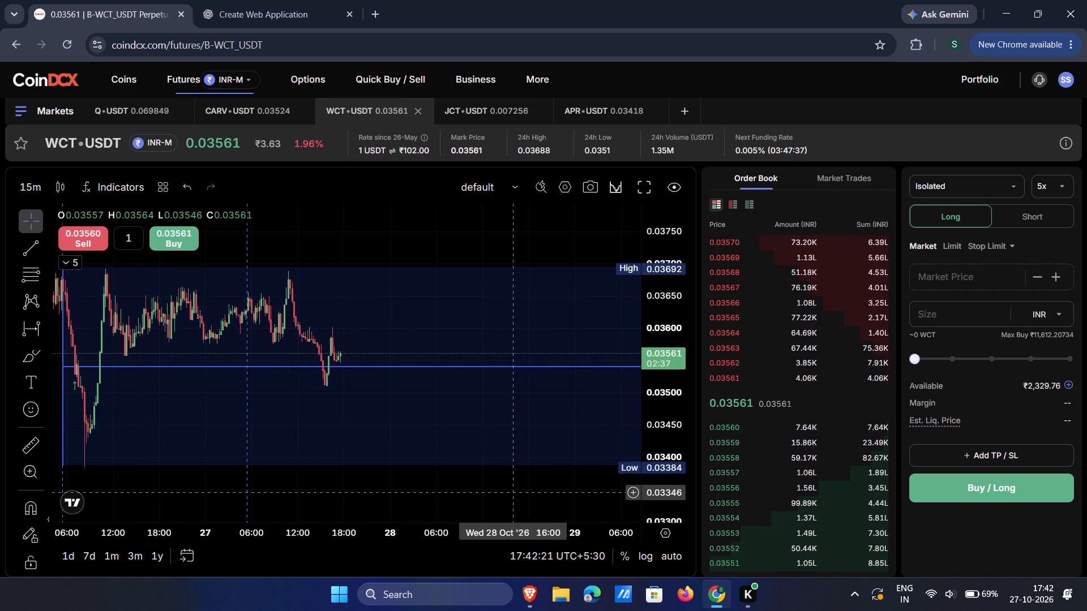
left_click_drag(380, 430, 477, 437)
scroll(453, 398, "up", 4)
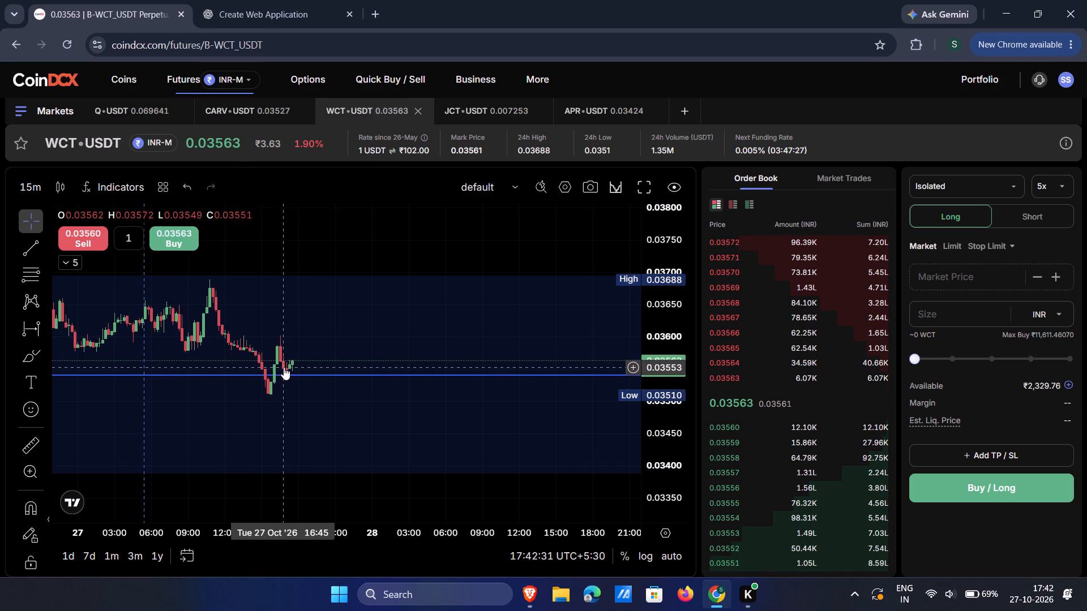
scroll(287, 383, "down", 1)
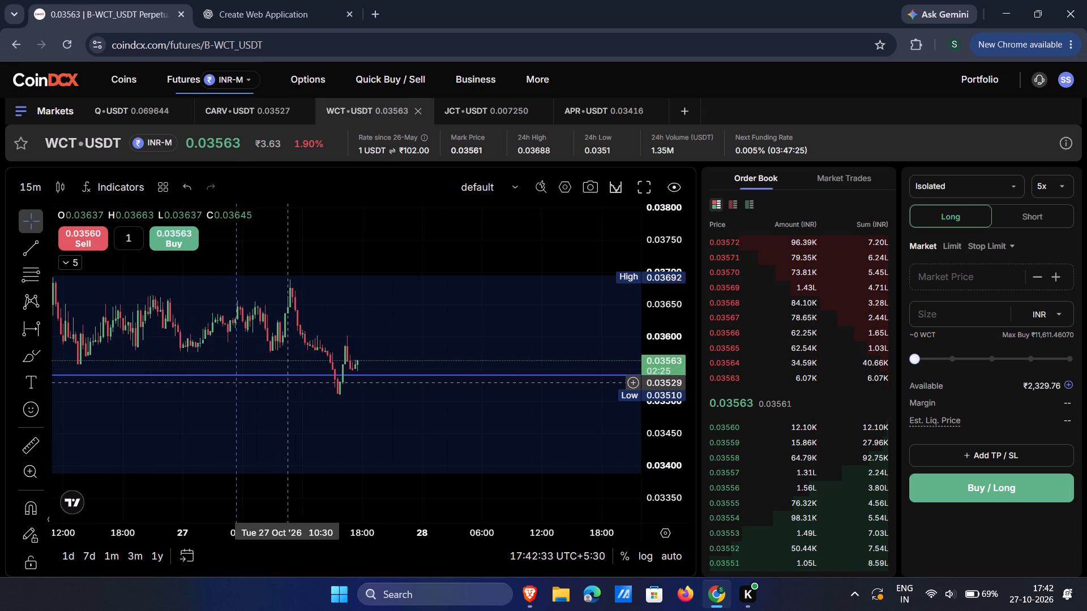
scroll(287, 383, "down", 1)
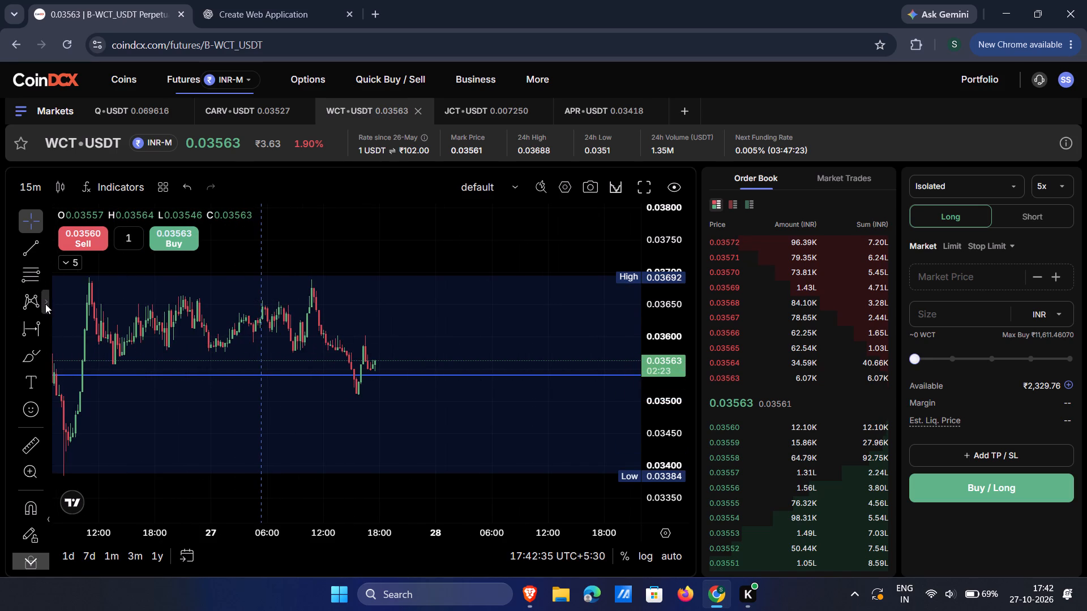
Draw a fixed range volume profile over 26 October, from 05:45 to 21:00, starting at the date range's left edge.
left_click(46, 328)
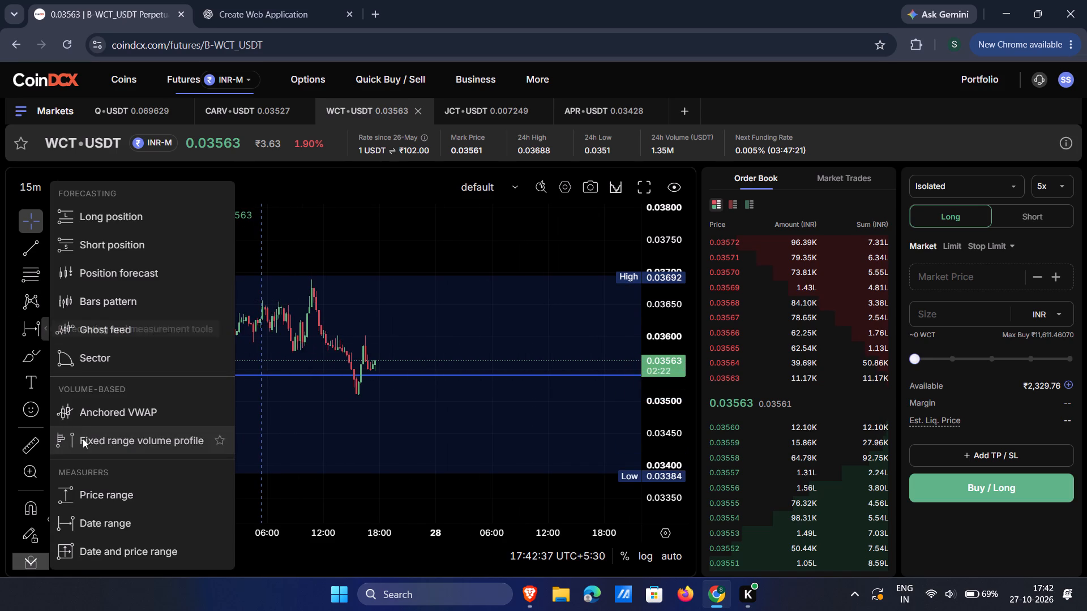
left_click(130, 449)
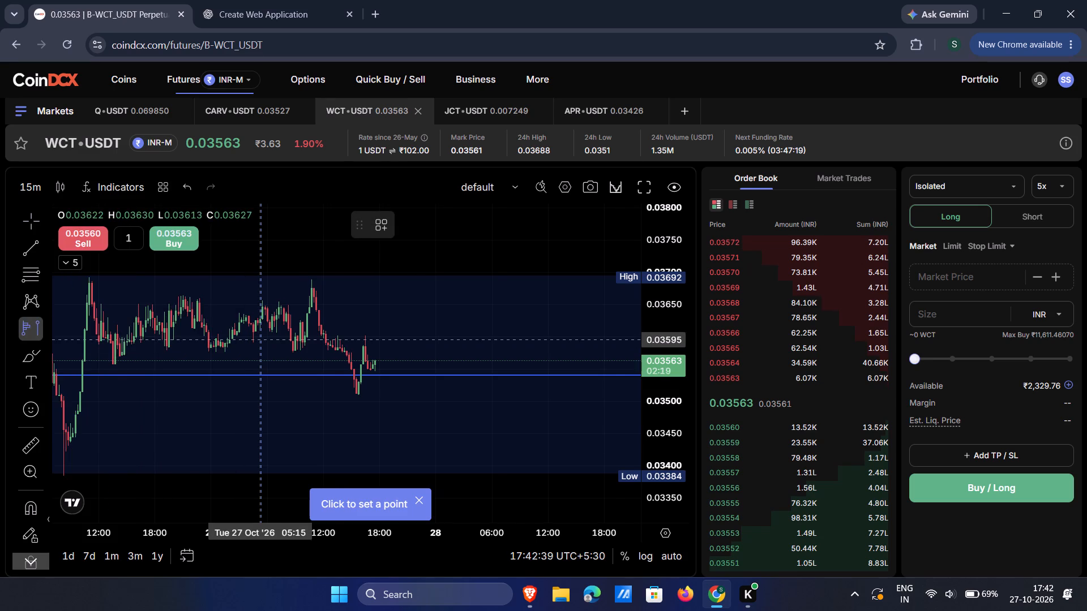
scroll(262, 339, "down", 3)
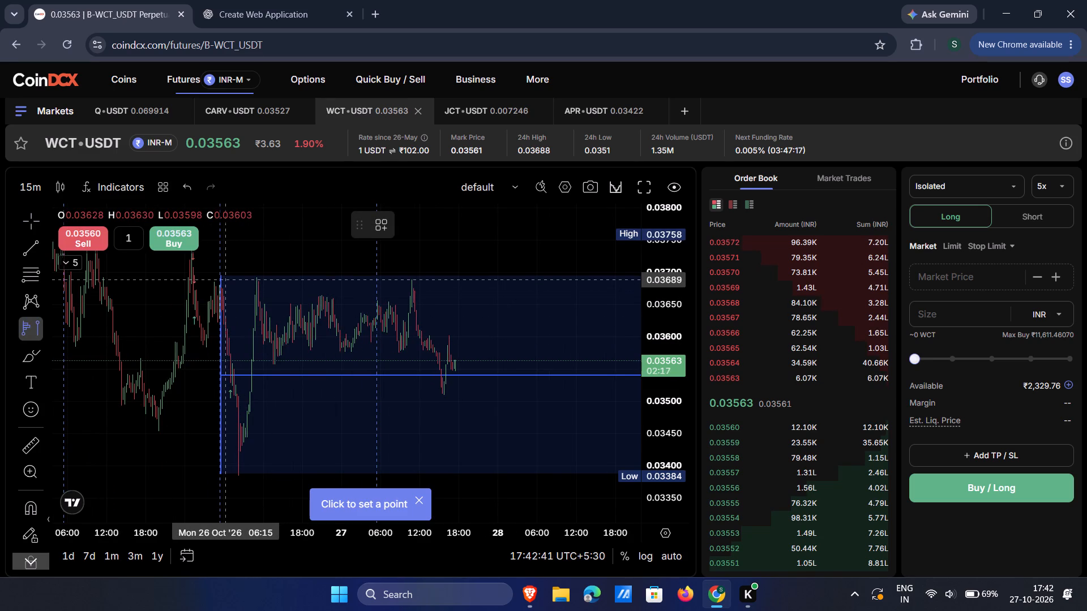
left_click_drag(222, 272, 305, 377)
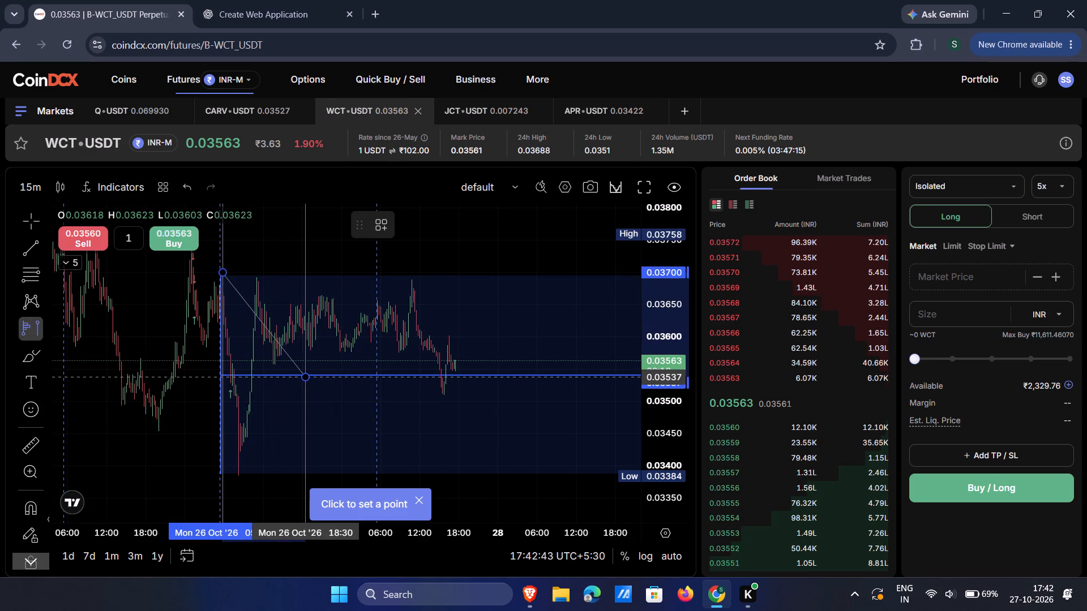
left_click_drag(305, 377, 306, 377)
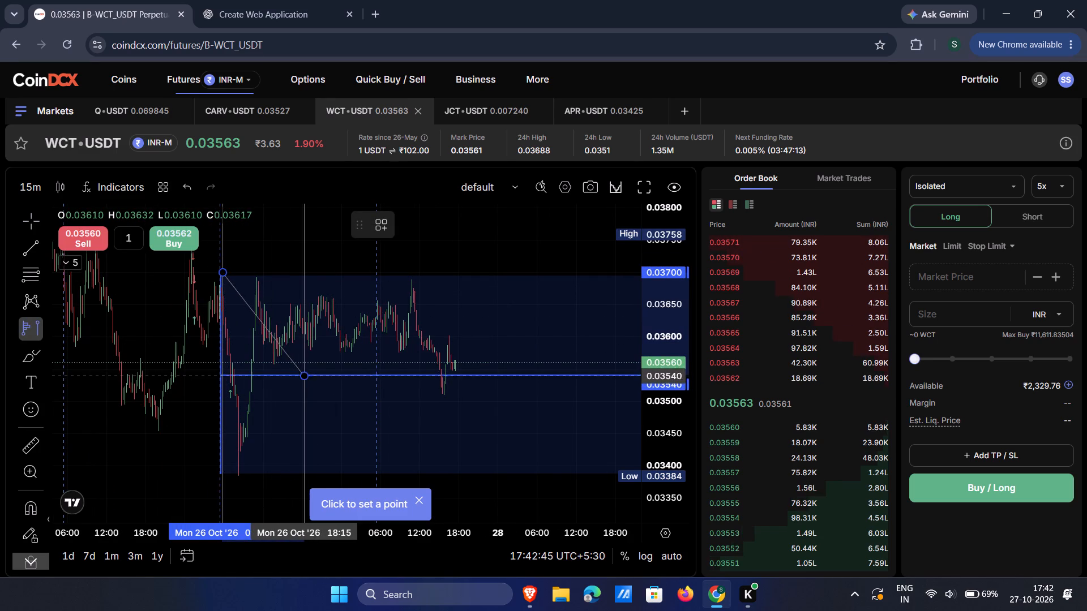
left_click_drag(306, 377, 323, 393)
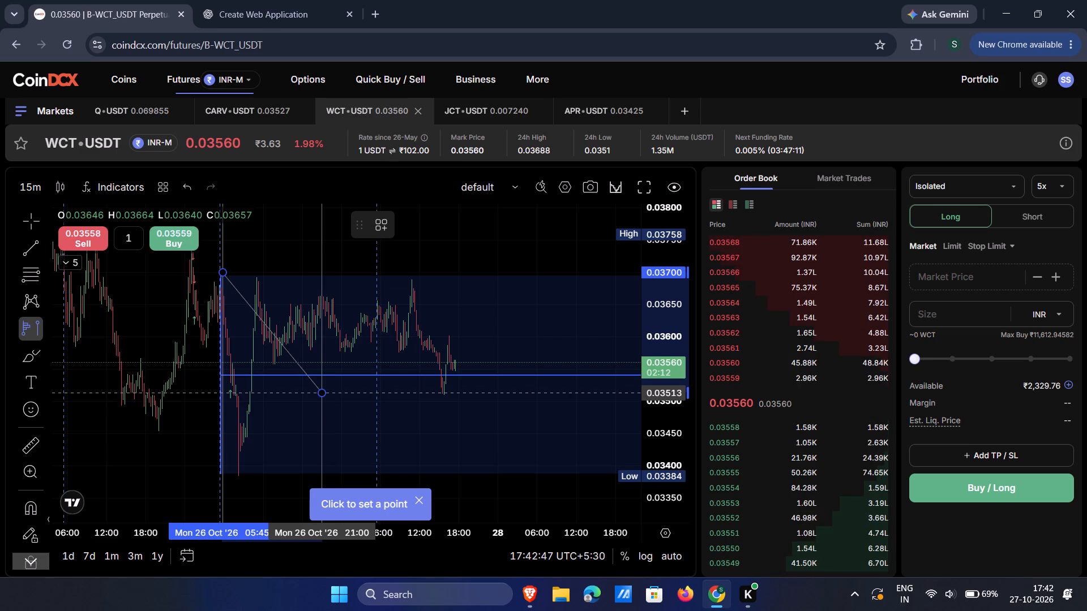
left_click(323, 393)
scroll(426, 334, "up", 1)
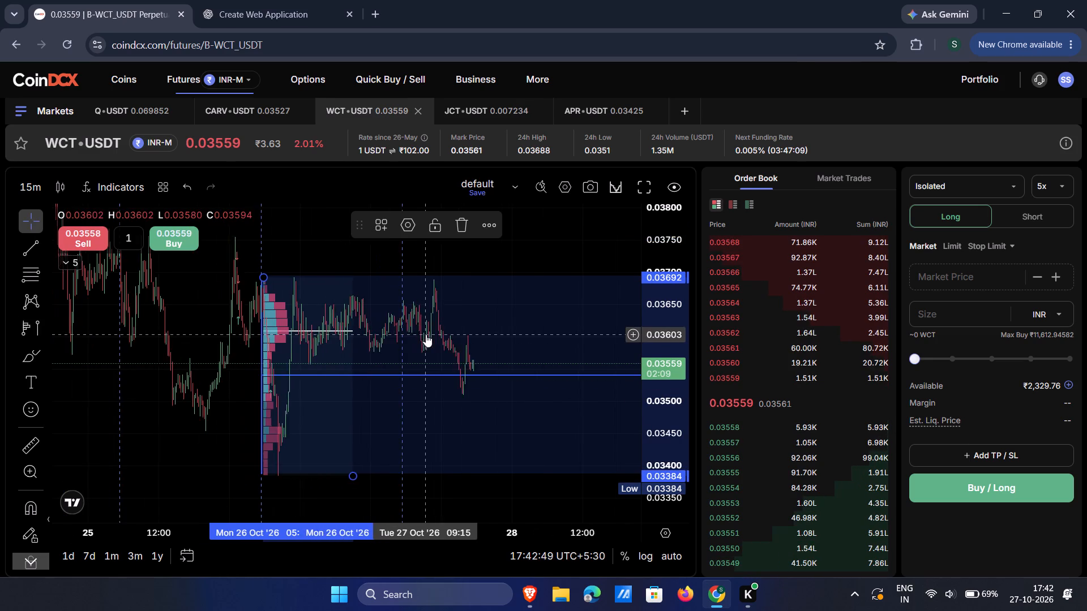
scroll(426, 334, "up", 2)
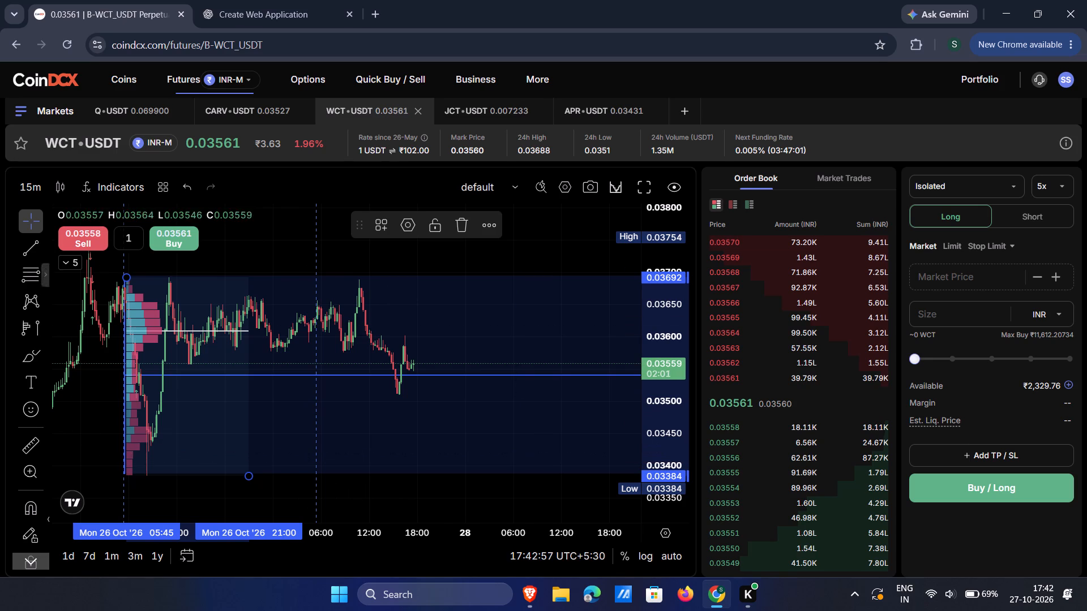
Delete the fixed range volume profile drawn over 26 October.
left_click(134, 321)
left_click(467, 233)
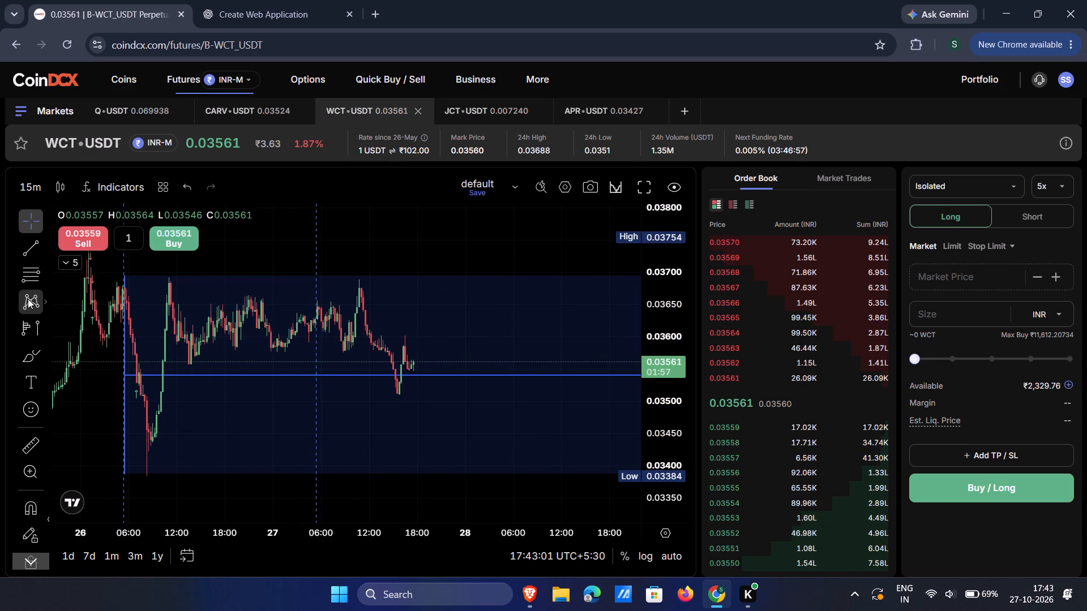
Draw a fixed range volume profile over 27 October, from the 05:30 day line to the afternoon's lowest candle.
left_click(27, 321)
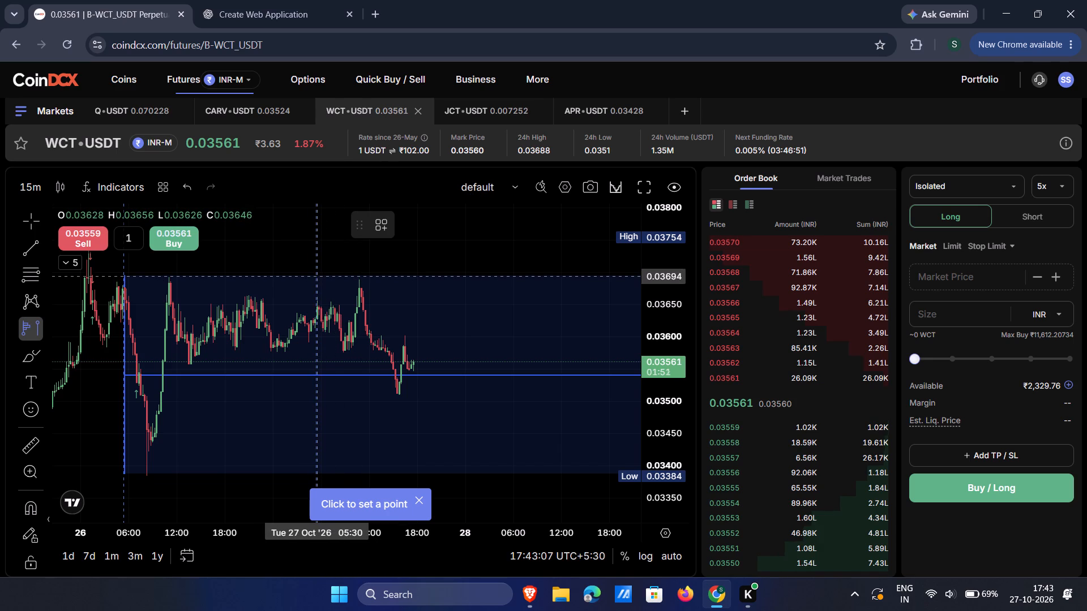
left_click_drag(318, 276, 423, 428)
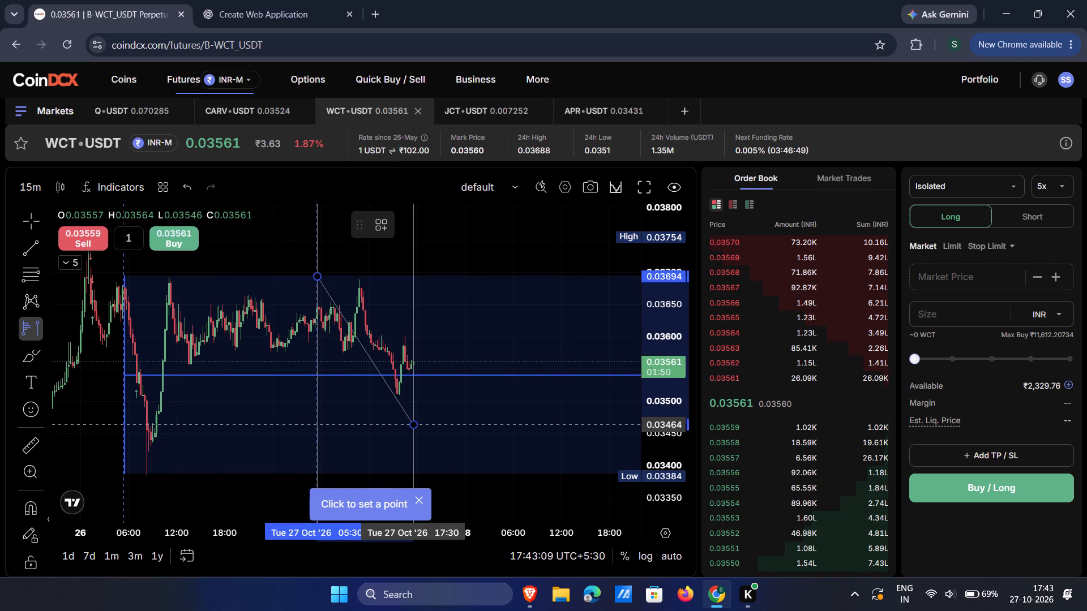
left_click_drag(423, 428, 400, 398)
left_click(400, 398)
scroll(458, 320, "up", 2)
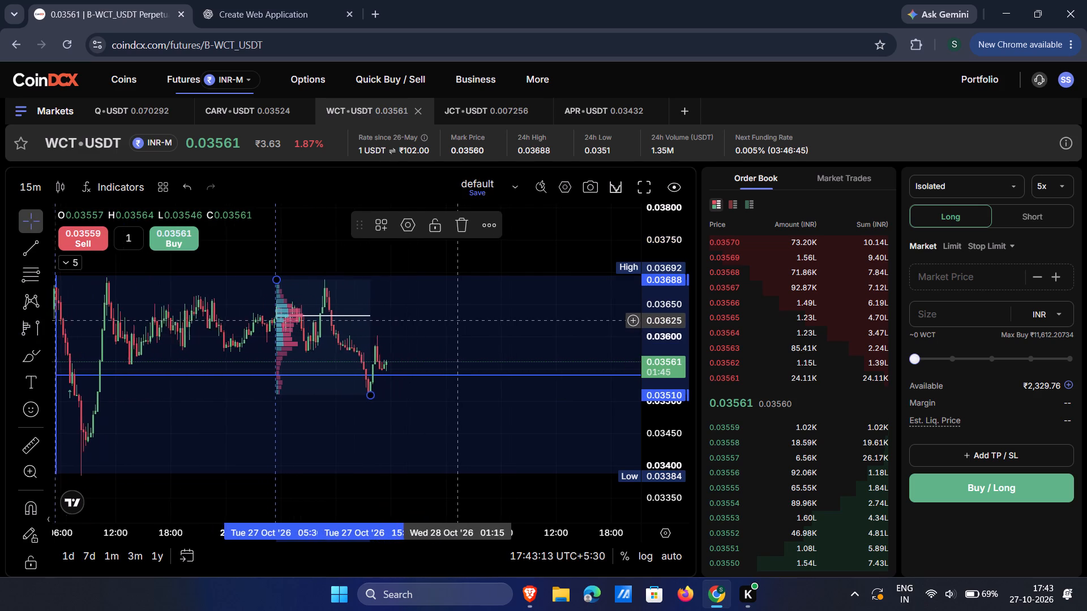
scroll(458, 320, "up", 2)
scroll(458, 320, "right", 2)
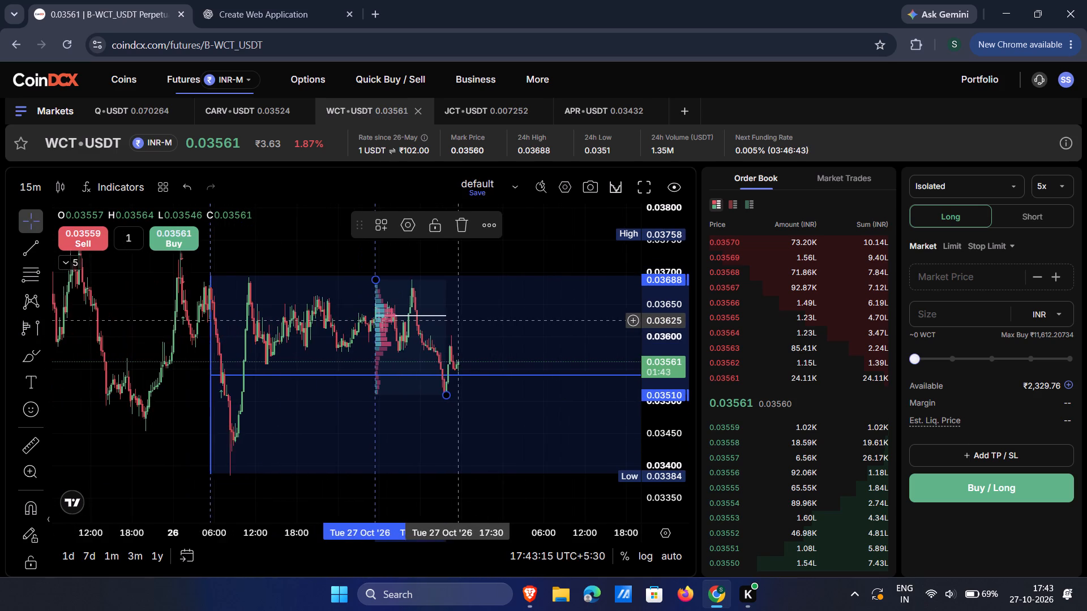
scroll(458, 320, "right", 1)
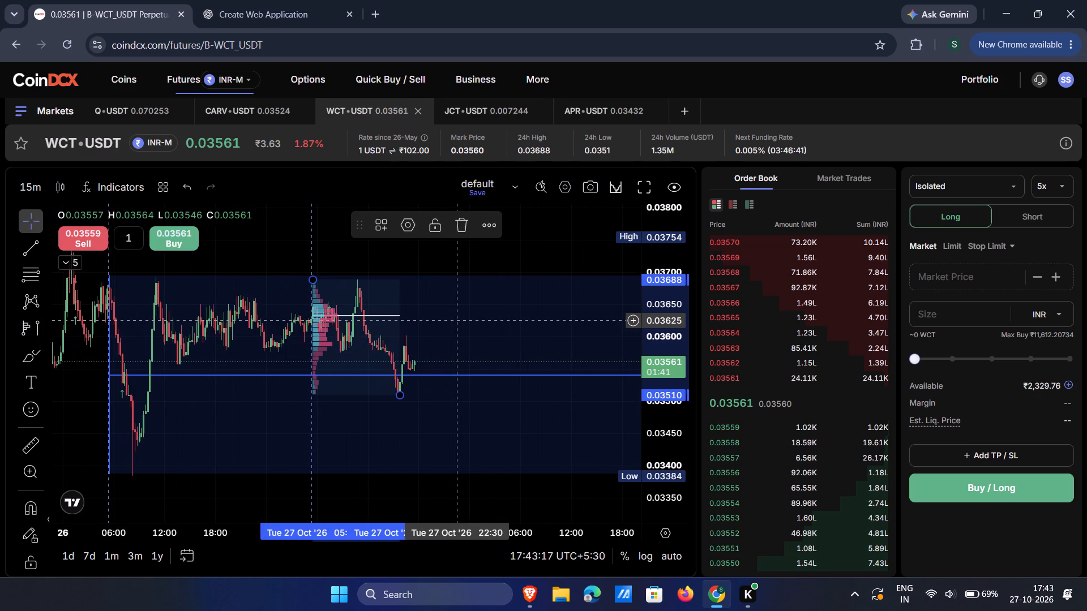
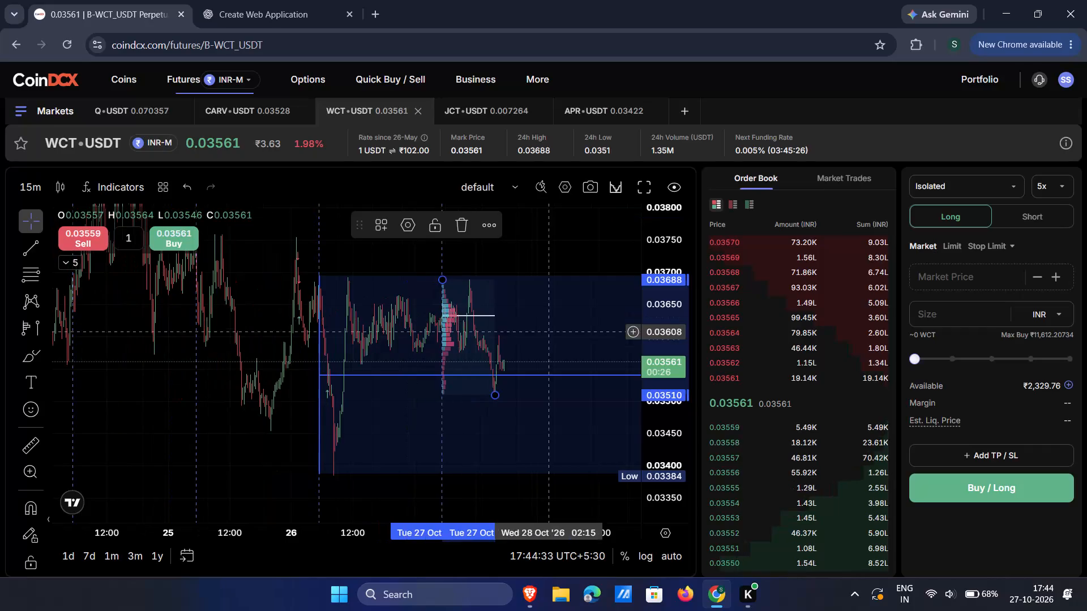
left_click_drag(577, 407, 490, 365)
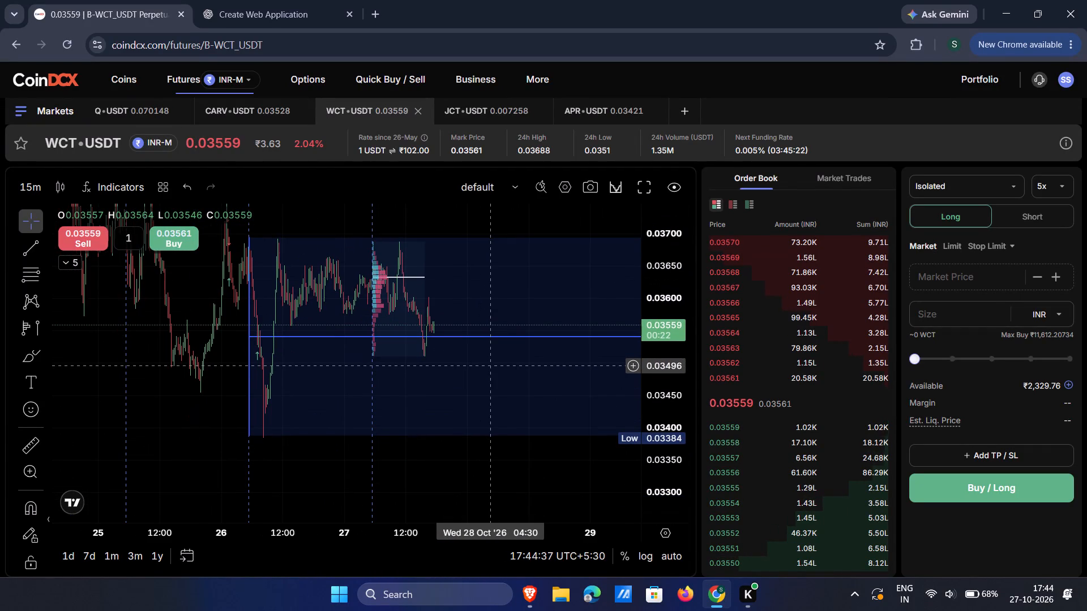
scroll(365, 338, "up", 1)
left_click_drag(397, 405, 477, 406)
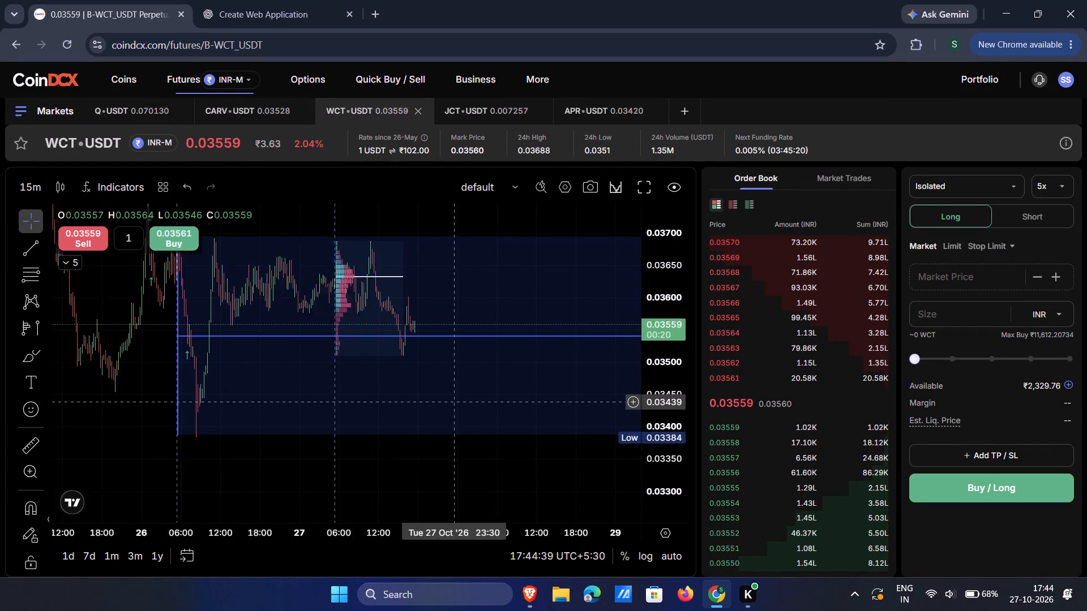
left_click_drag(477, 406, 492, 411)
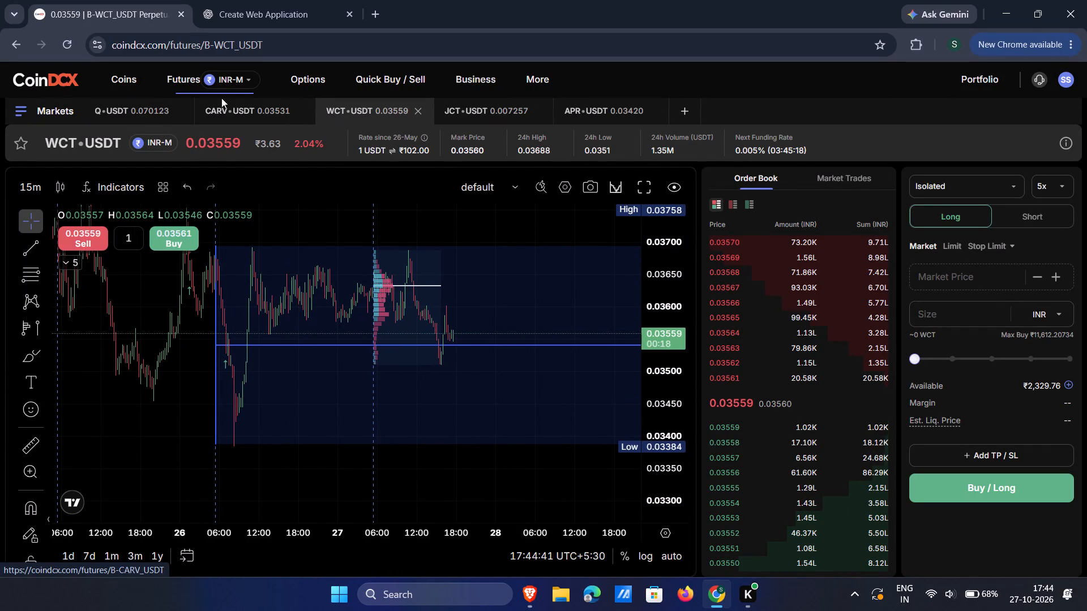
Switch to the Q-USDT futures chart and examine the 15-minute candles of the 27 October spike and fall.
left_click(122, 109)
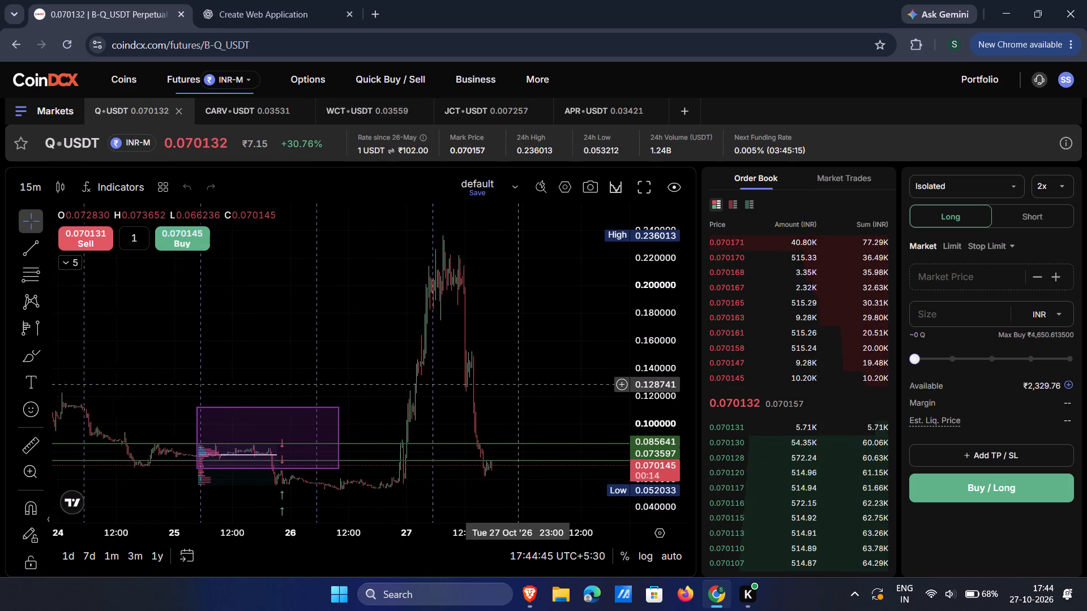
scroll(519, 384, "up", 5)
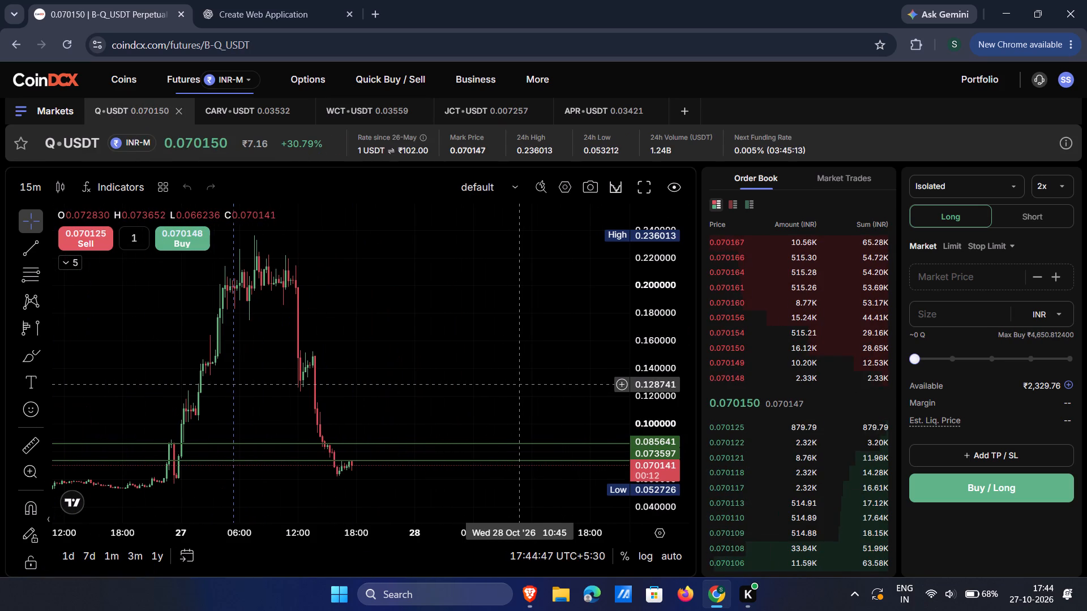
scroll(519, 384, "up", 1)
left_click_drag(403, 433, 512, 395)
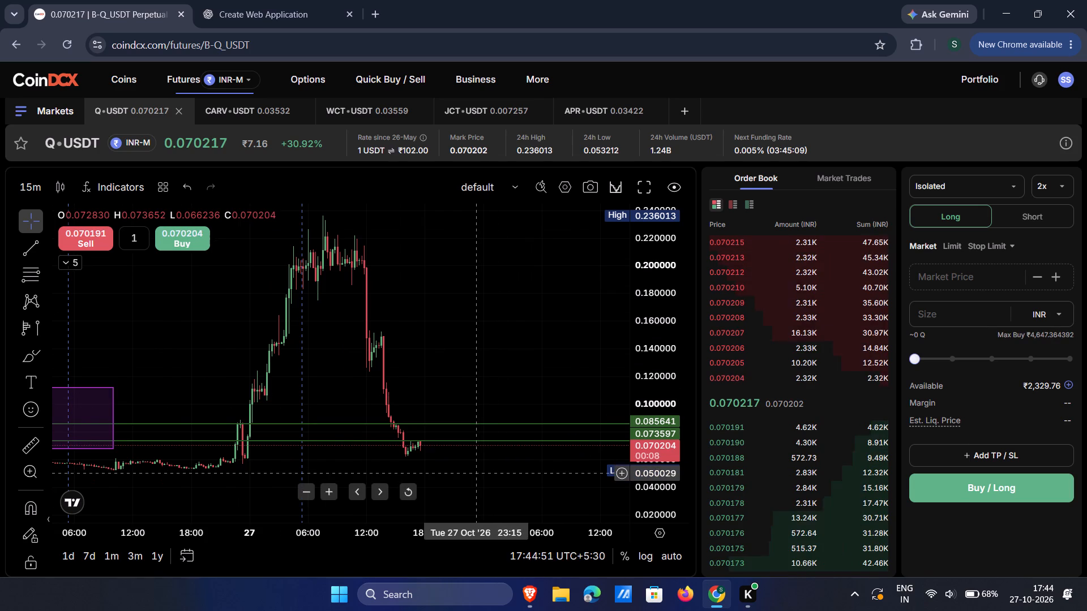
scroll(476, 474, "down", 2)
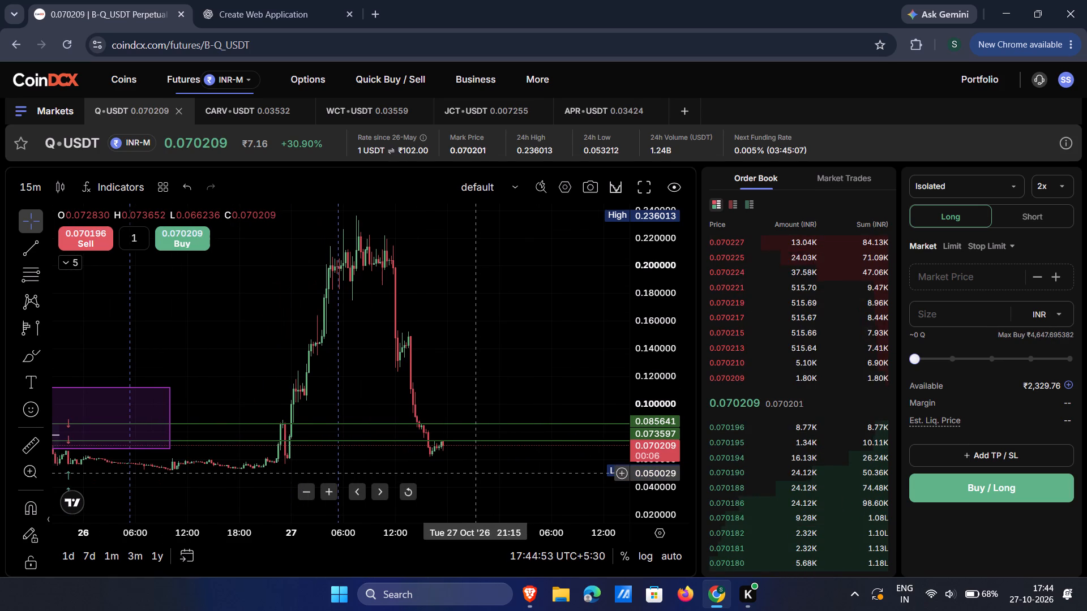
scroll(476, 474, "down", 1)
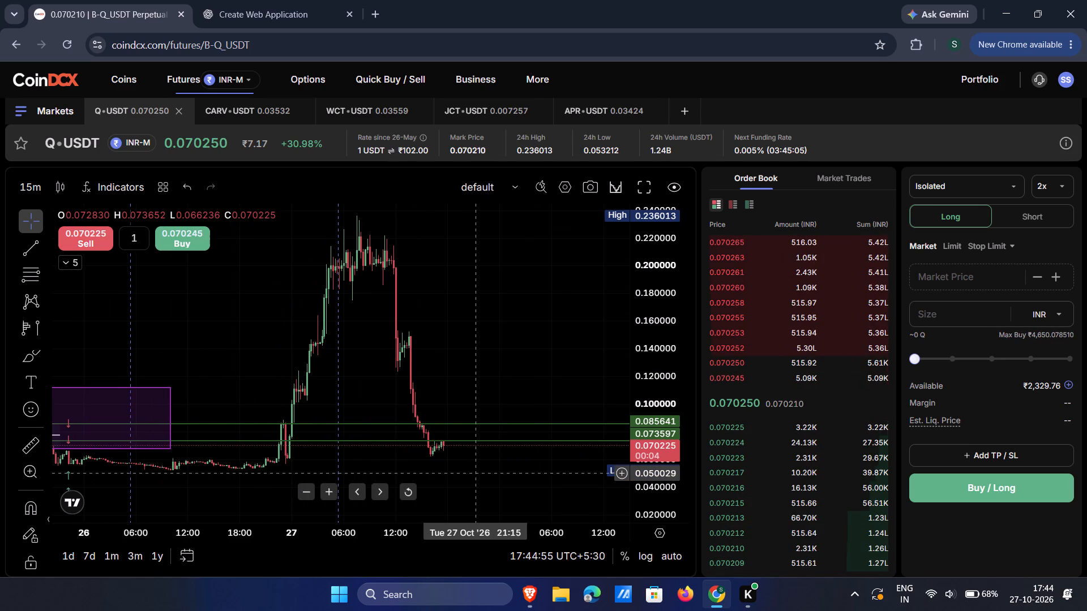
scroll(476, 474, "down", 1)
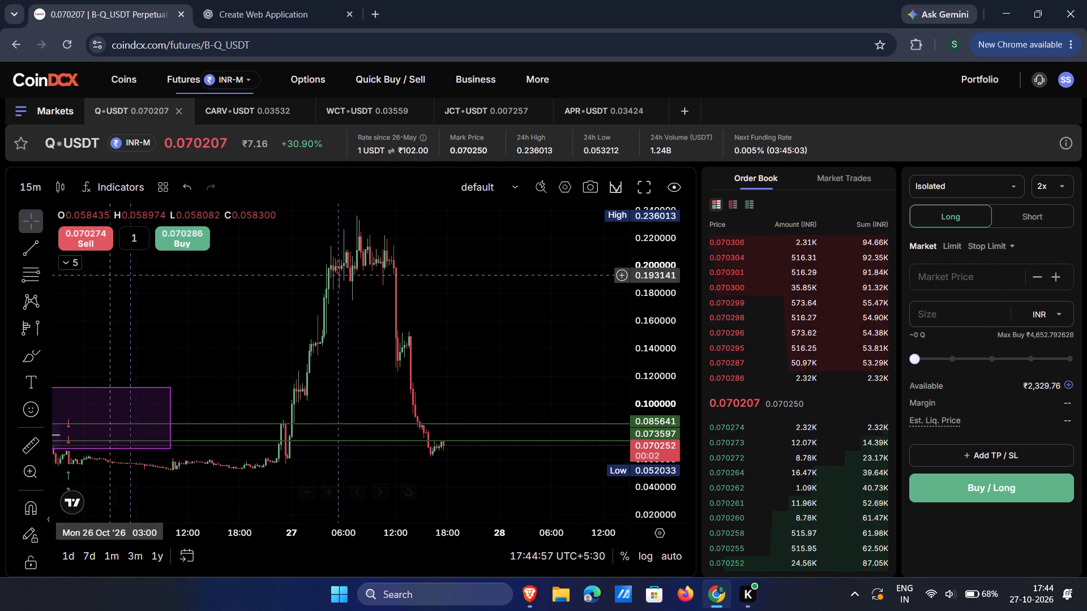
scroll(418, 347, "down", 2)
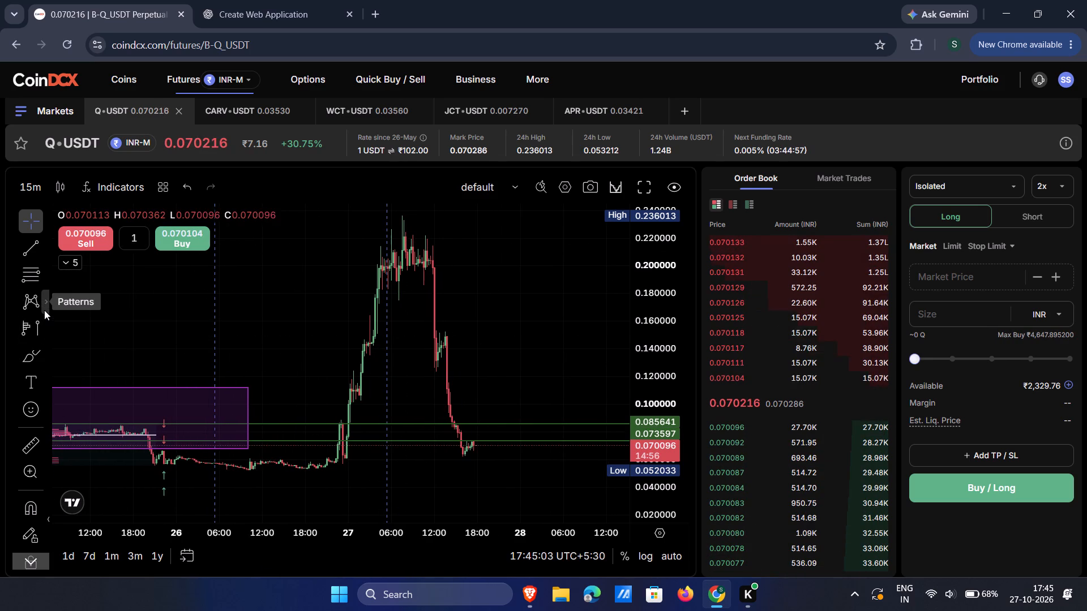
Draw a price range from about 0.2141 down to about 0.0531, spanning 27 October 03:45 to 28 October 14:30.
left_click(44, 319)
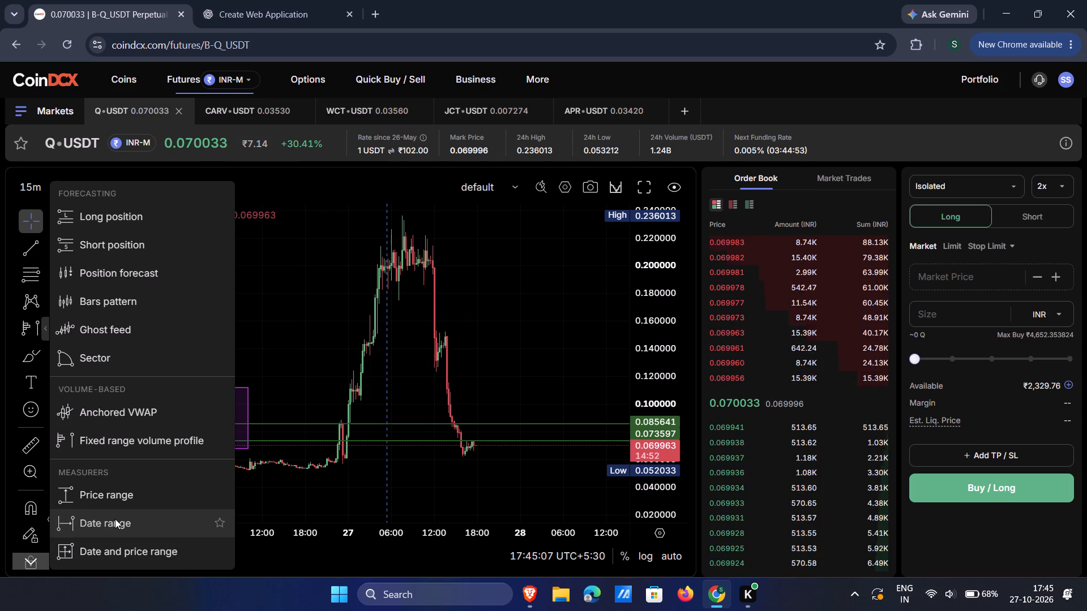
left_click(93, 498)
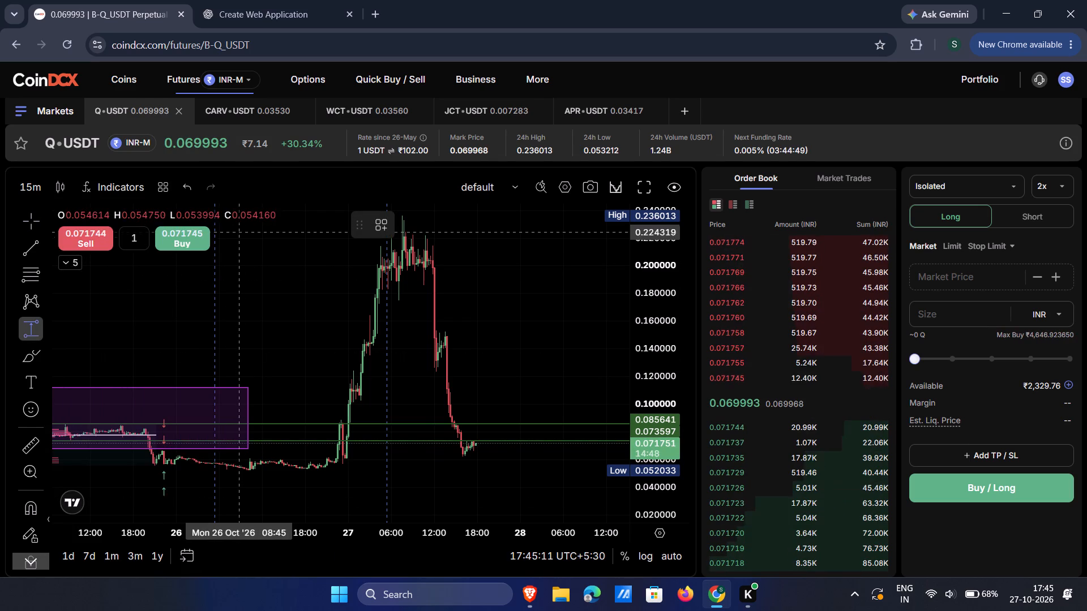
scroll(269, 281, "down", 2)
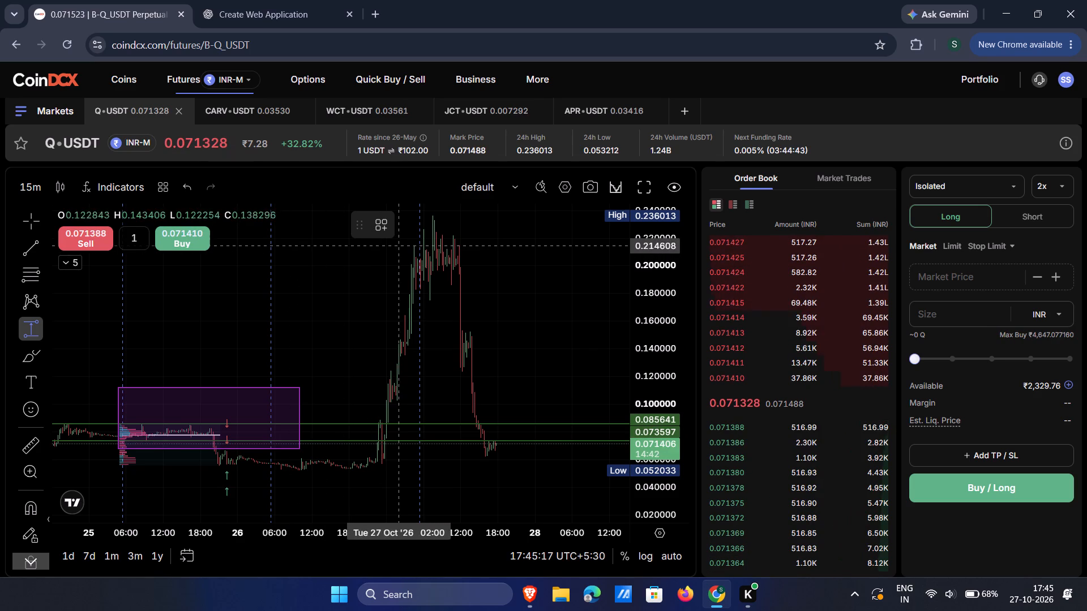
left_click_drag(409, 246, 619, 543)
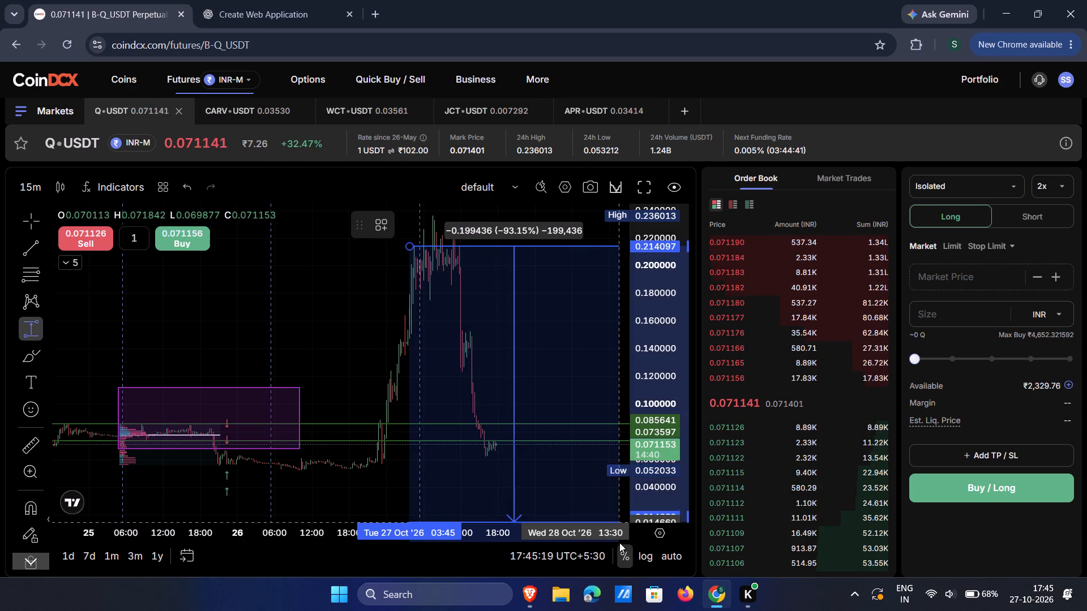
left_click_drag(619, 543, 609, 469)
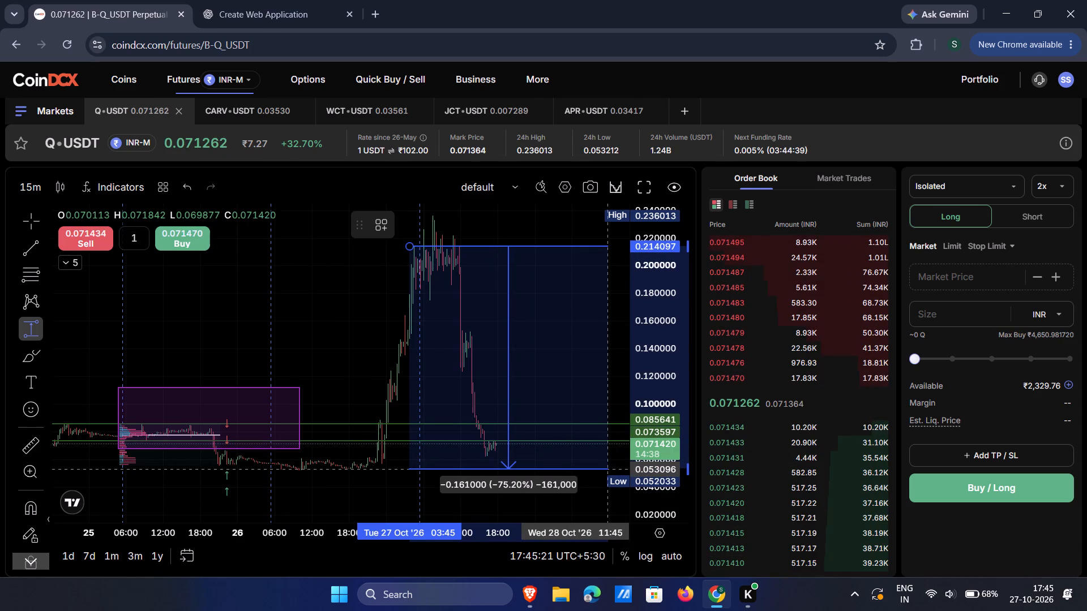
left_click_drag(609, 469, 631, 469)
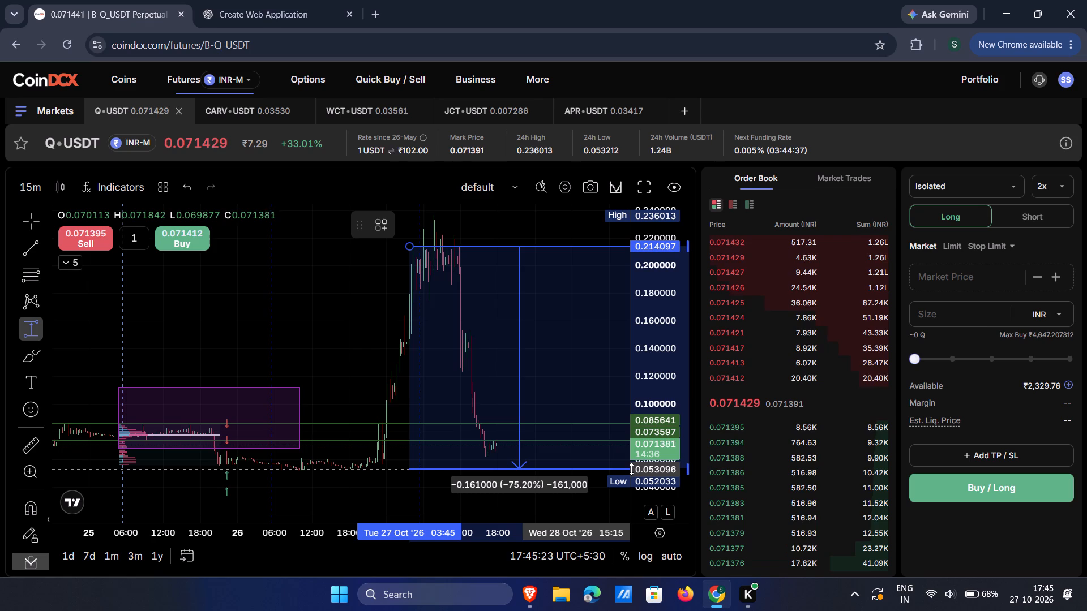
left_click_drag(631, 469, 626, 469)
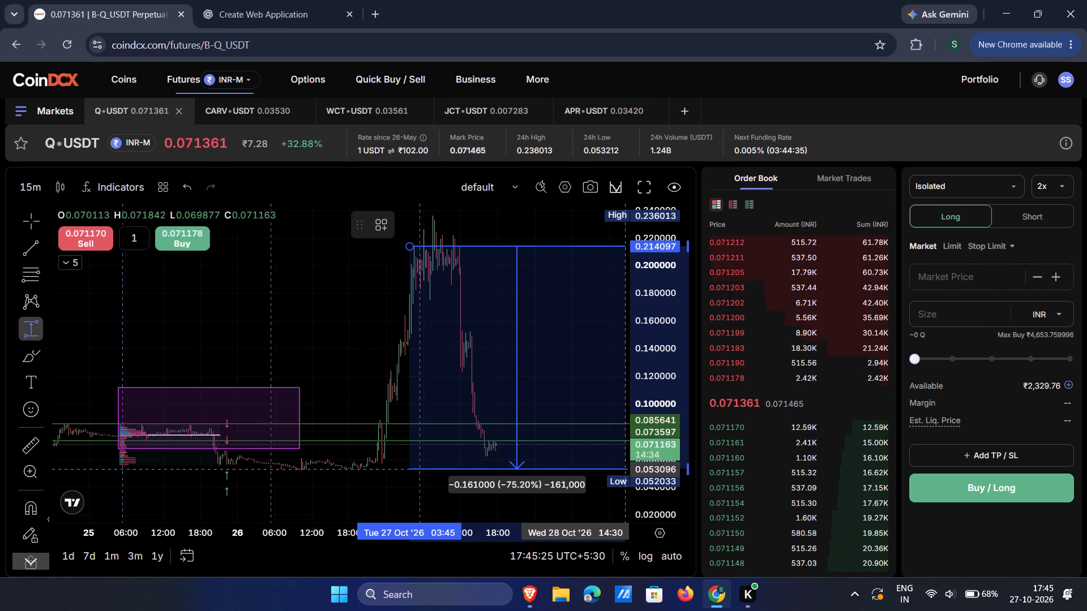
left_click(626, 469)
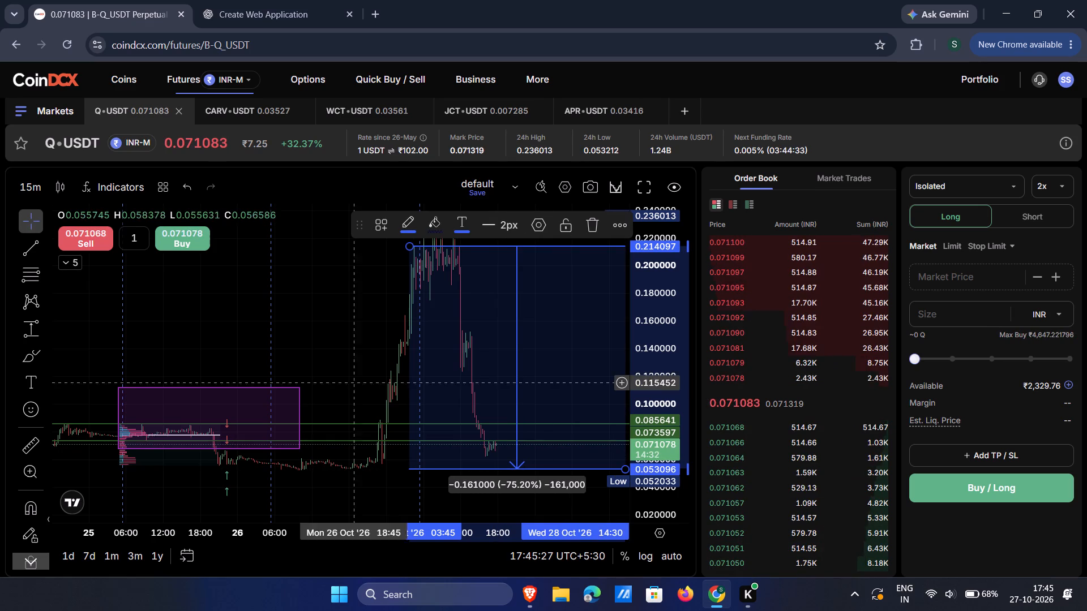
scroll(337, 375, "up", 5)
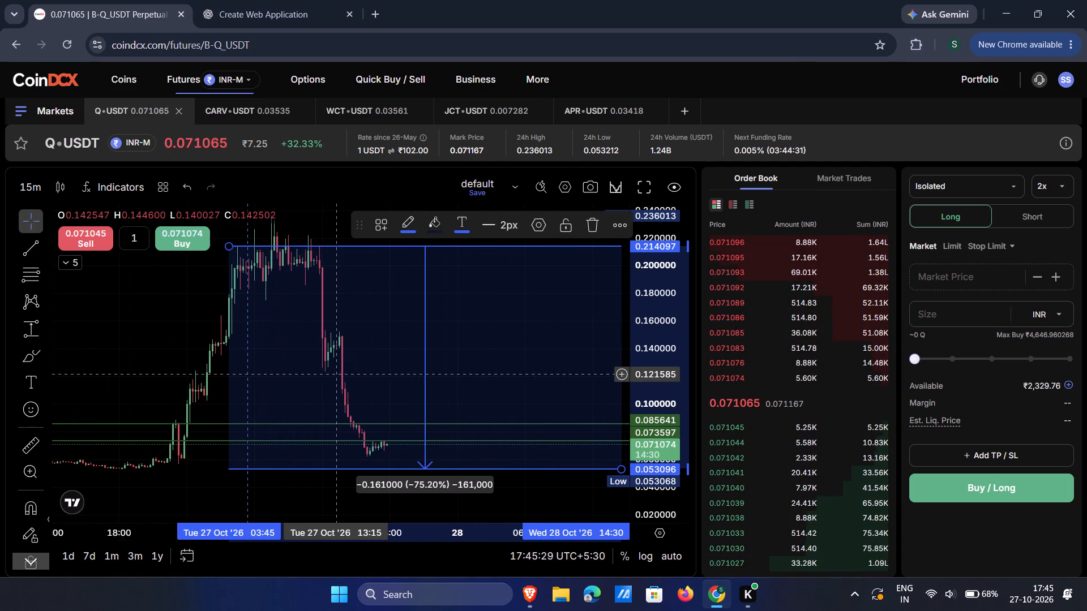
left_click(147, 326)
Start a fixed range volume profile for the 27 October candles on the Q-USDT chart.
scroll(329, 380, "up", 1)
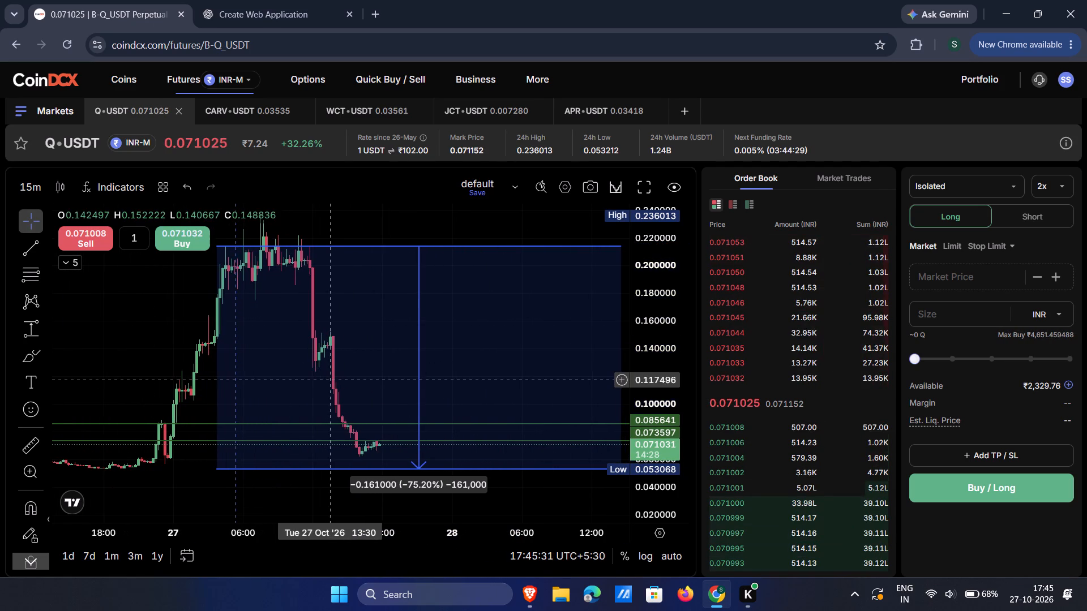
scroll(329, 380, "up", 1)
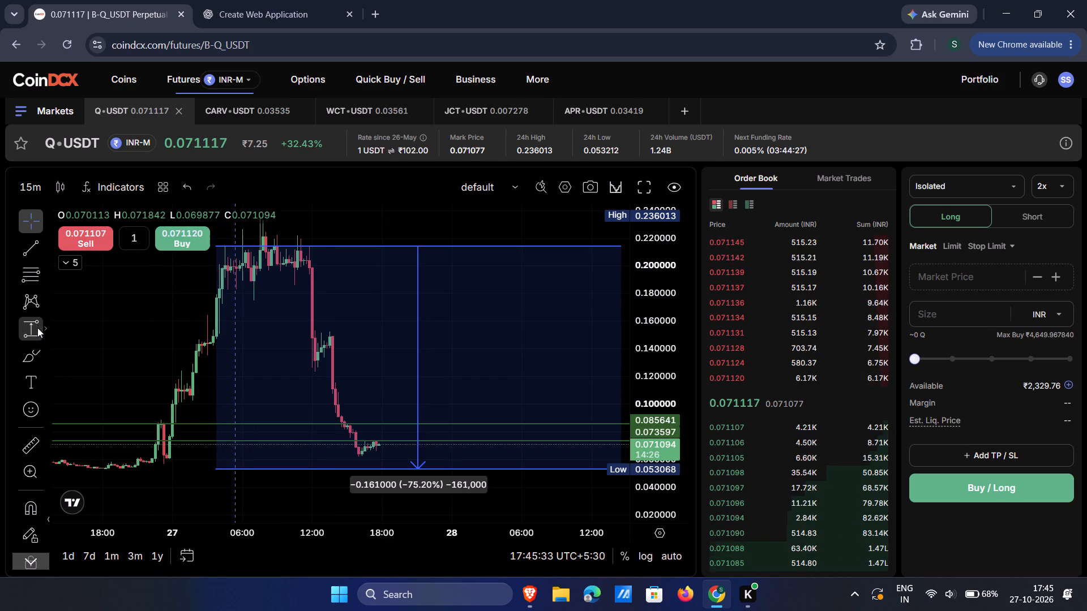
left_click(49, 330)
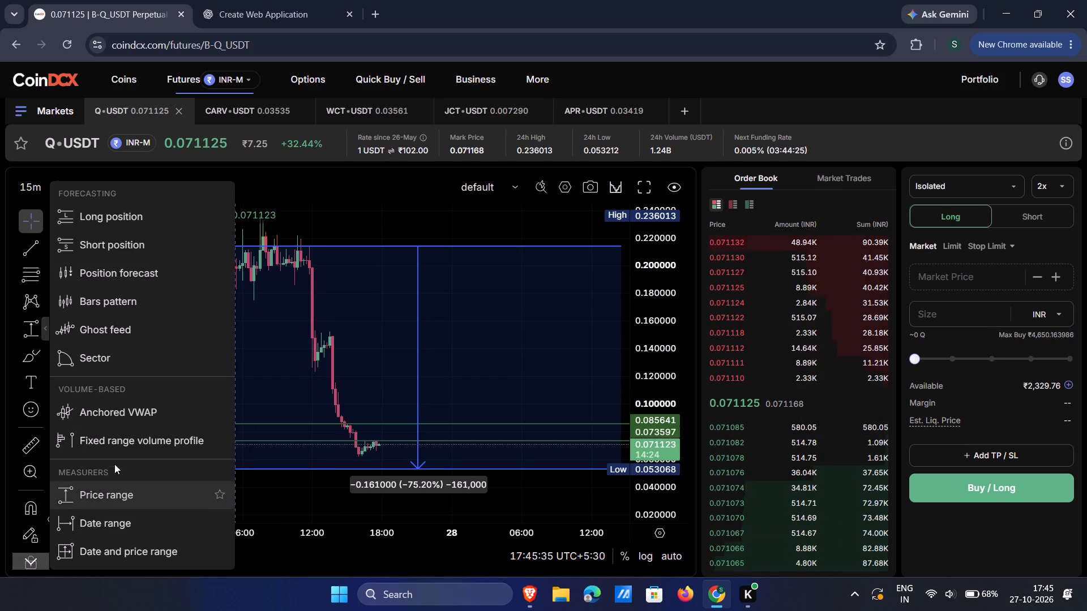
left_click(117, 439)
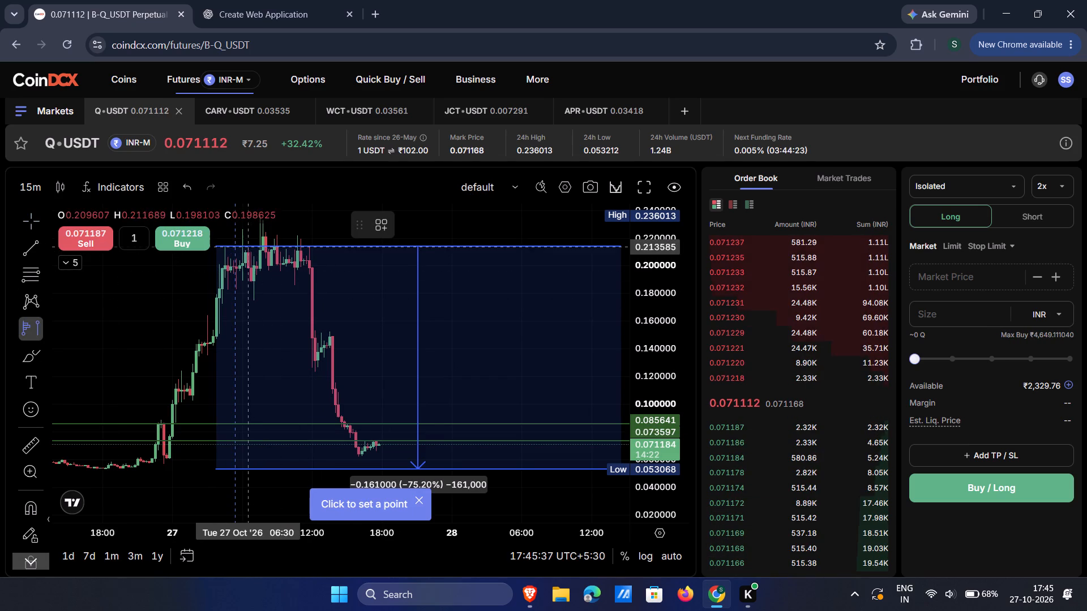
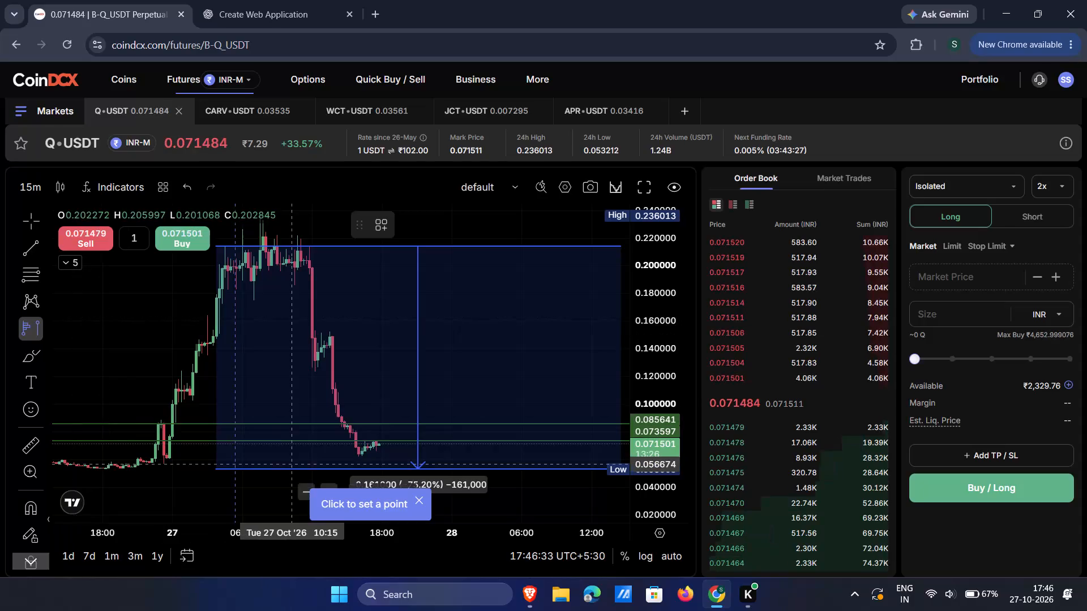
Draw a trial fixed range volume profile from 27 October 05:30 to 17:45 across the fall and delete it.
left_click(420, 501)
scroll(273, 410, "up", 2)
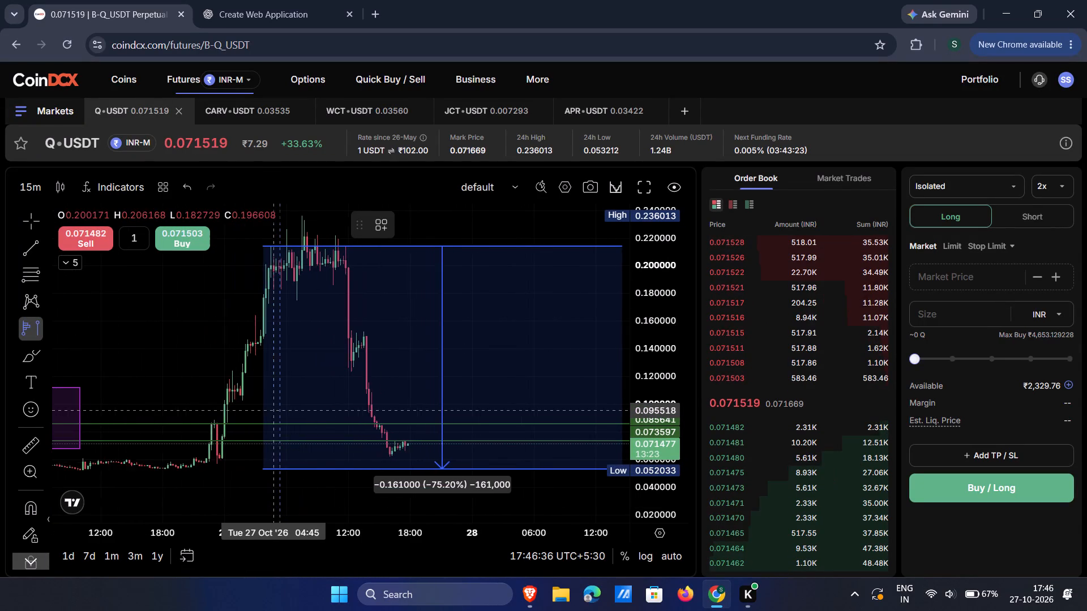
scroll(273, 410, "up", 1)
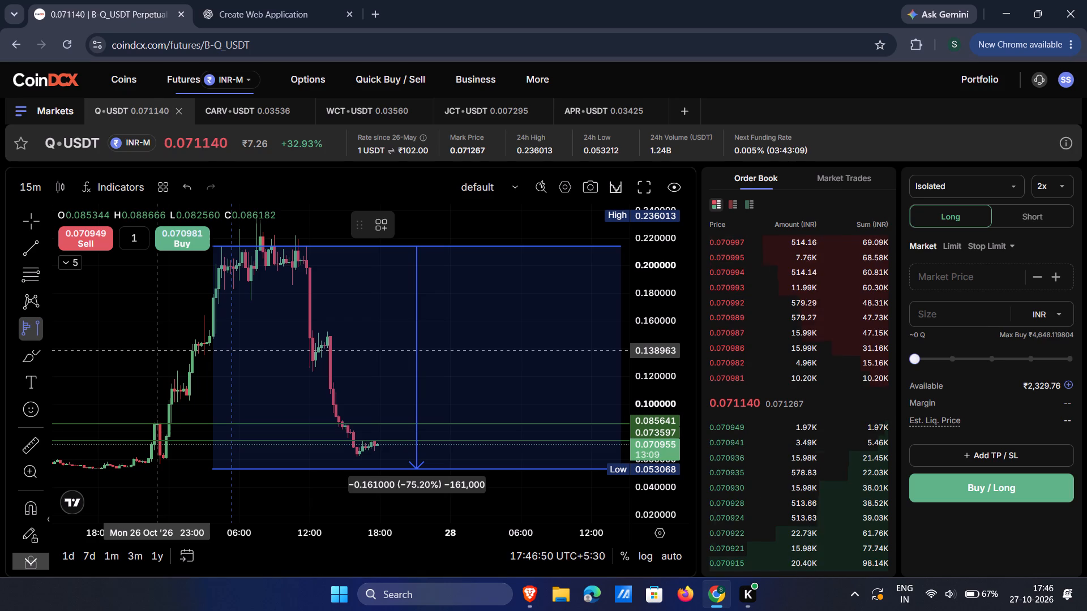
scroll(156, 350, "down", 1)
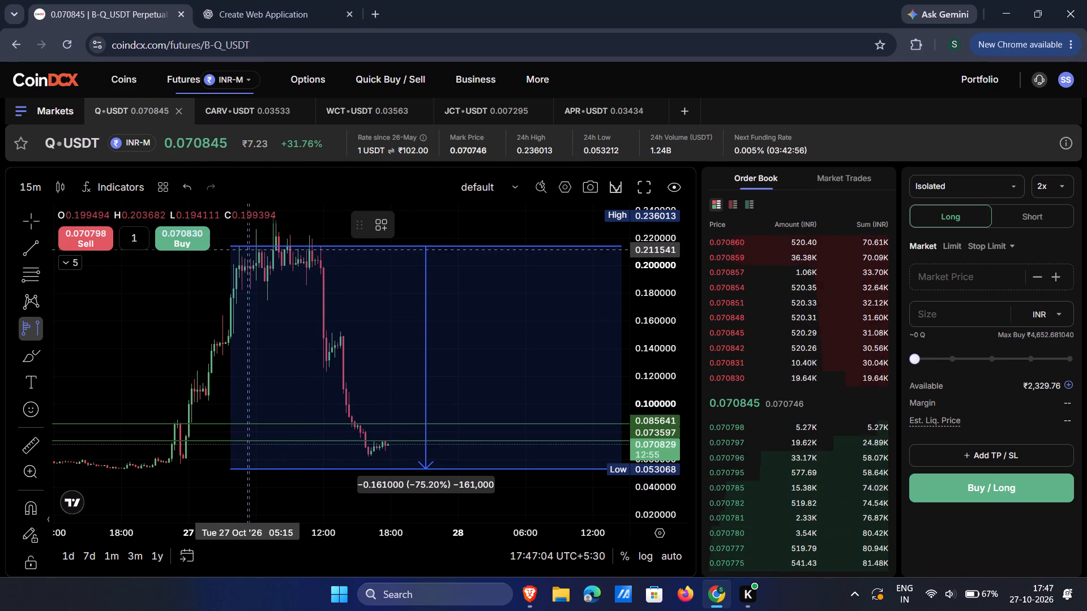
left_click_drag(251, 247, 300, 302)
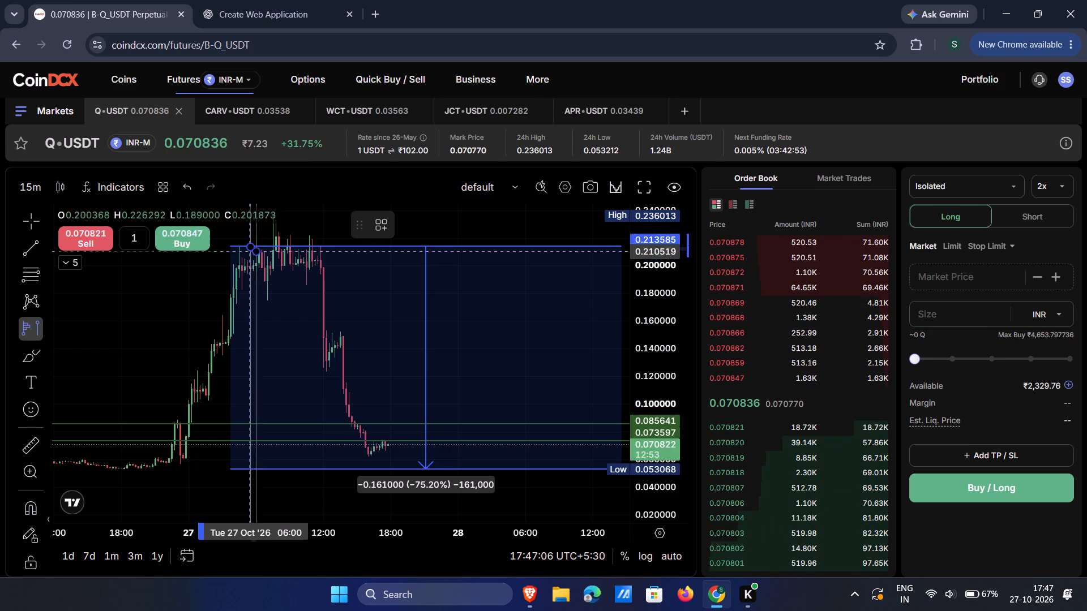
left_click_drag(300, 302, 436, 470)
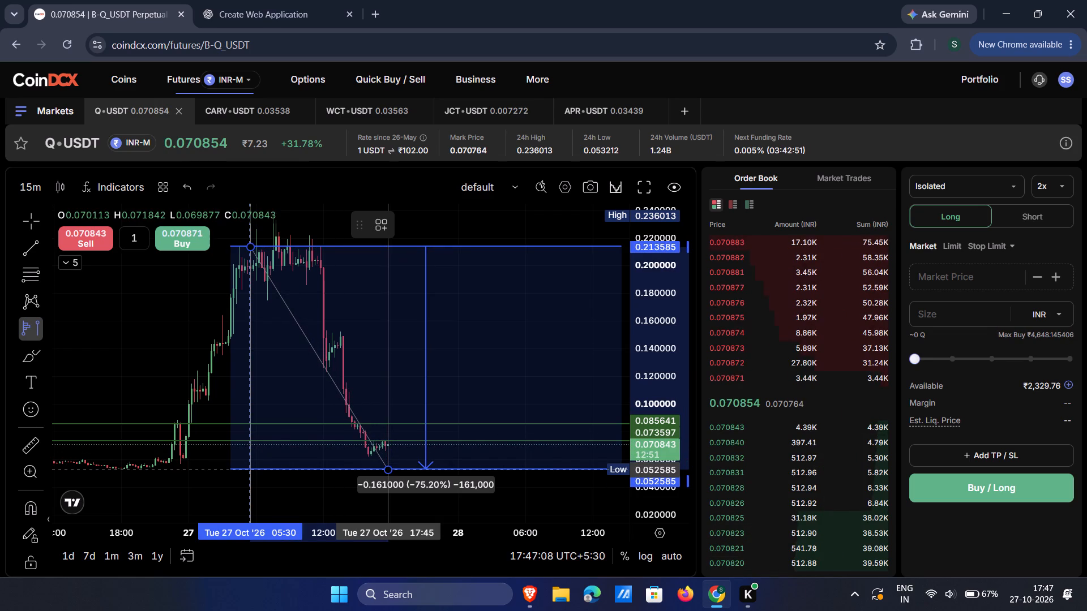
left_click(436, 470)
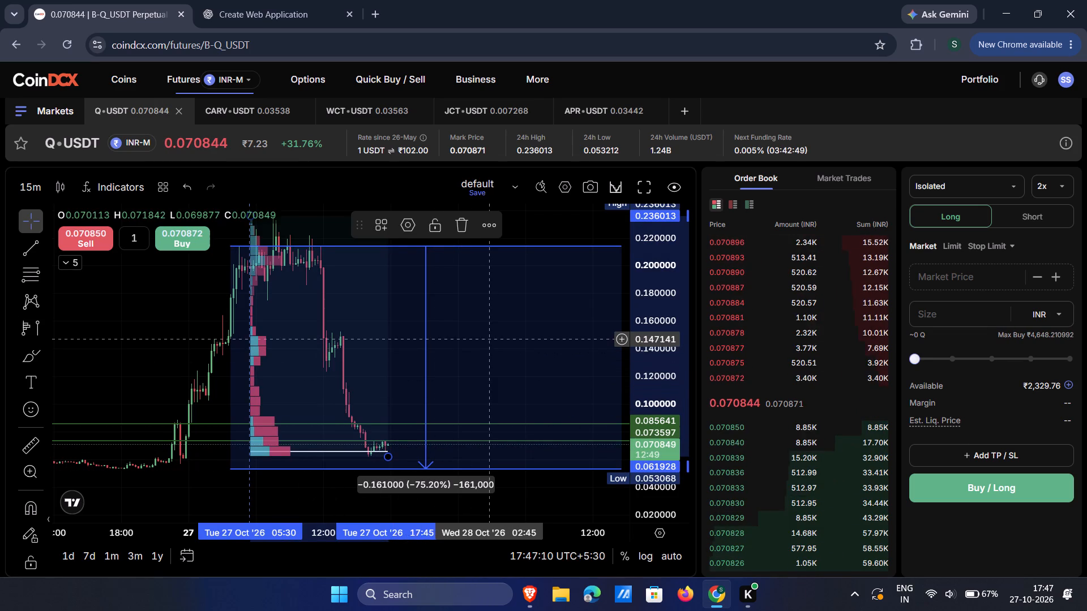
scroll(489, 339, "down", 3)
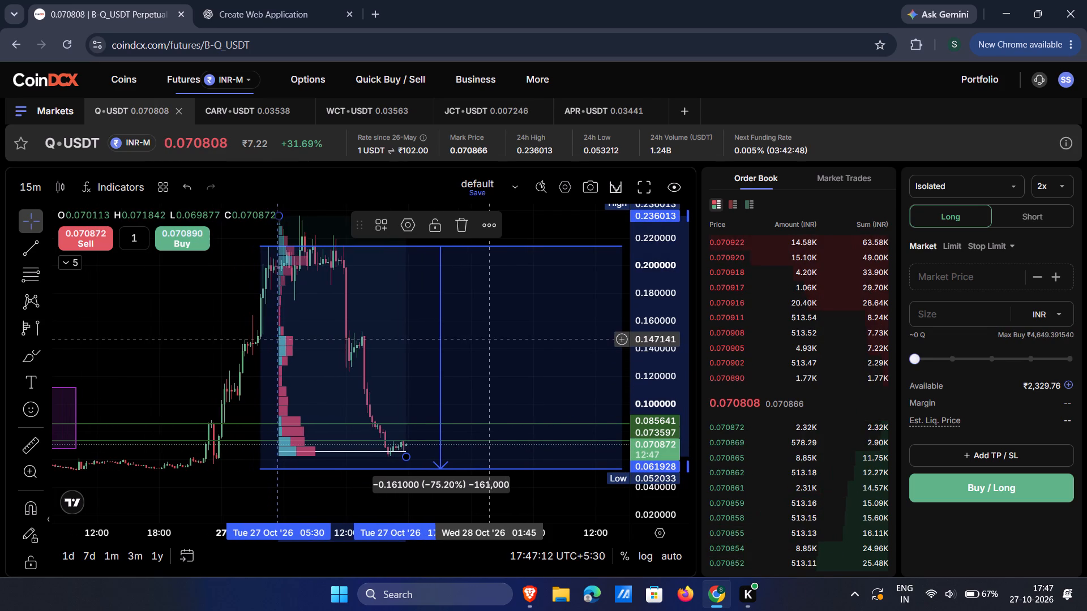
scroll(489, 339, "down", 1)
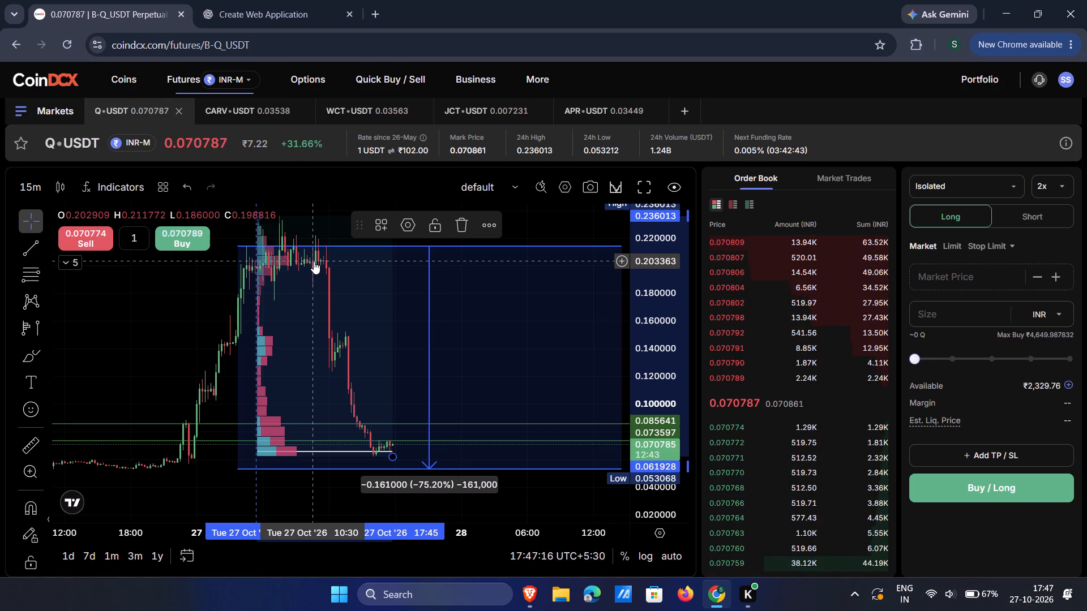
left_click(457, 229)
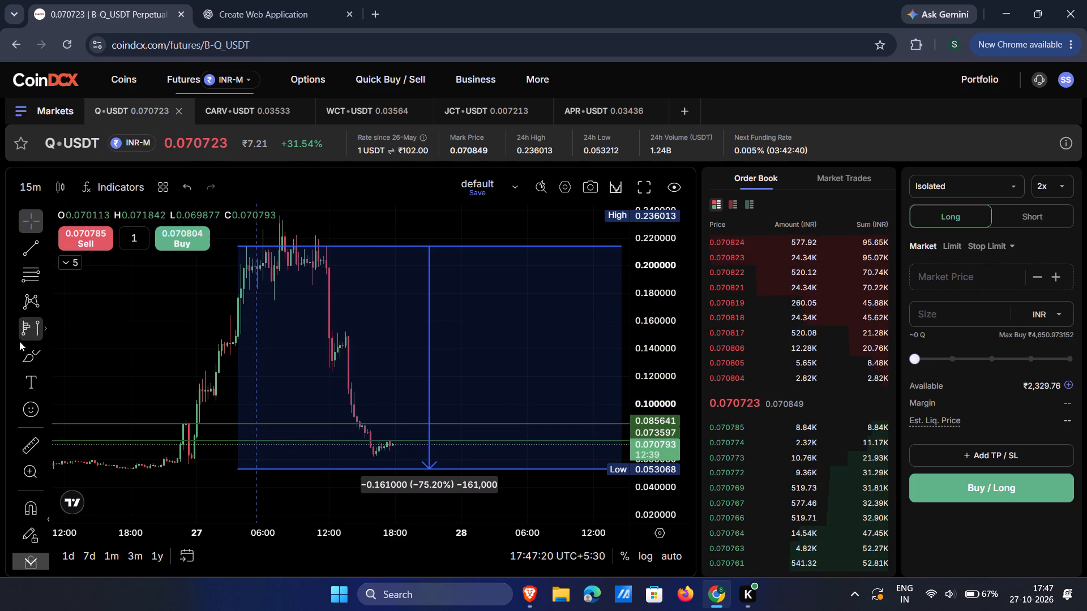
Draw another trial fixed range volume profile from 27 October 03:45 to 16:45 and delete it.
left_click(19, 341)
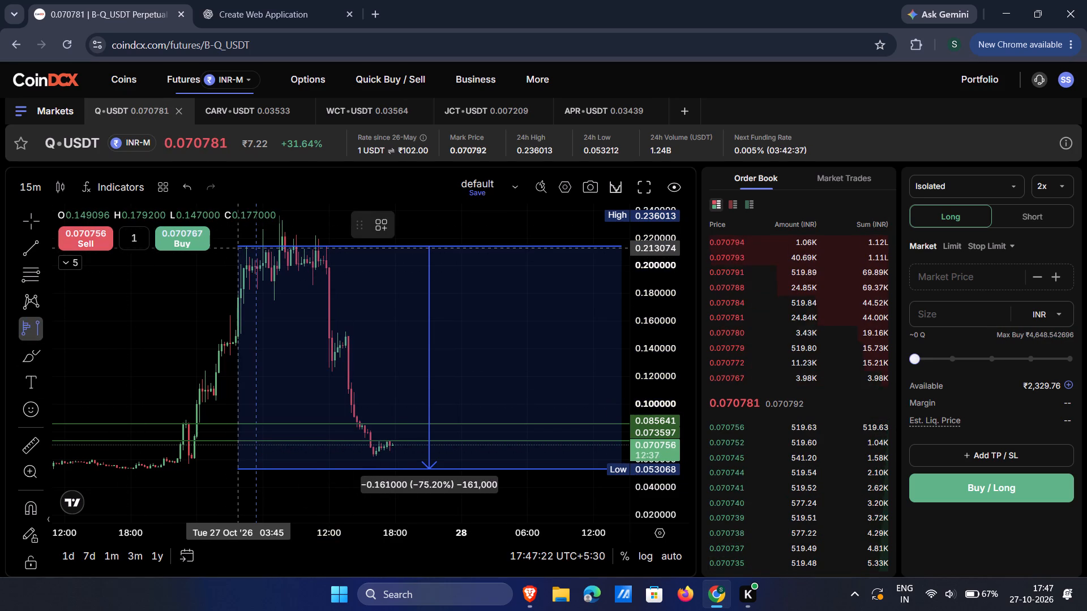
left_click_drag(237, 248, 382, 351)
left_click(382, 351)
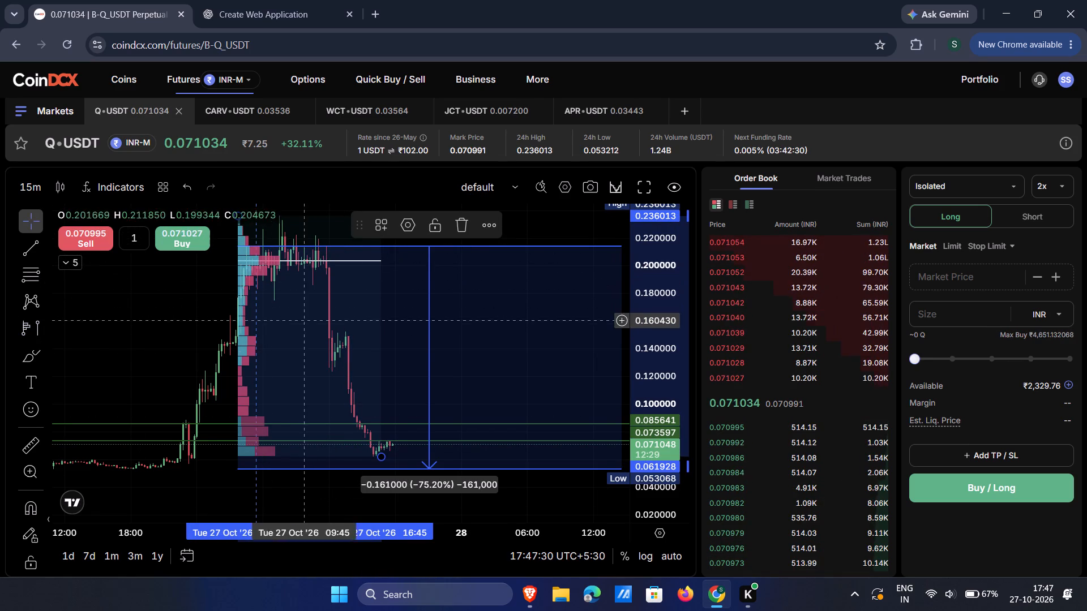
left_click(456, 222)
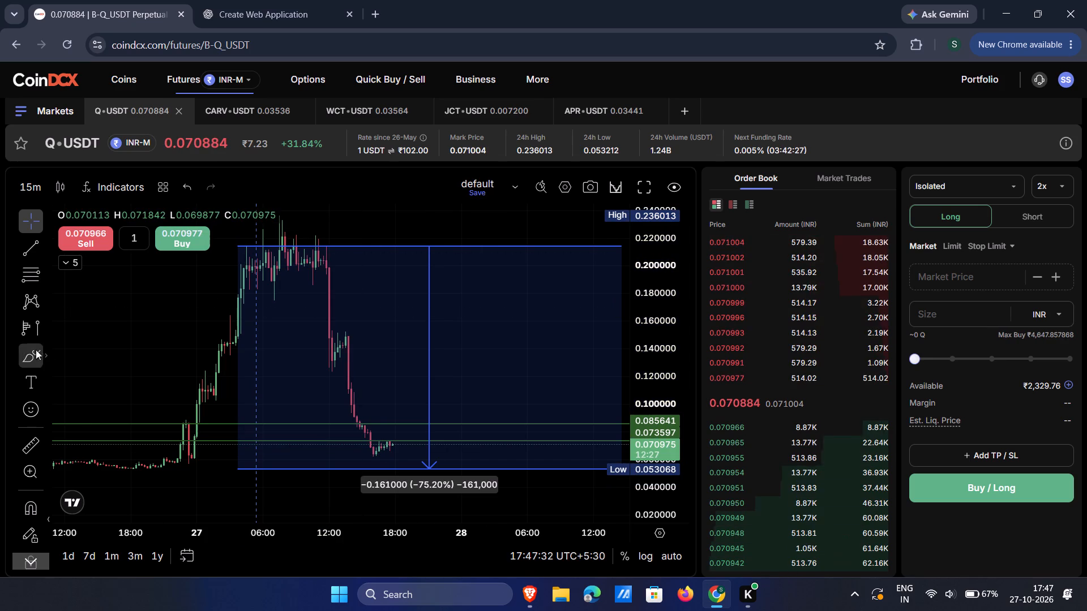
Draw a fixed range volume profile over the Q-USDT candles from 27 October 04:30 to 17:45.
left_click(28, 334)
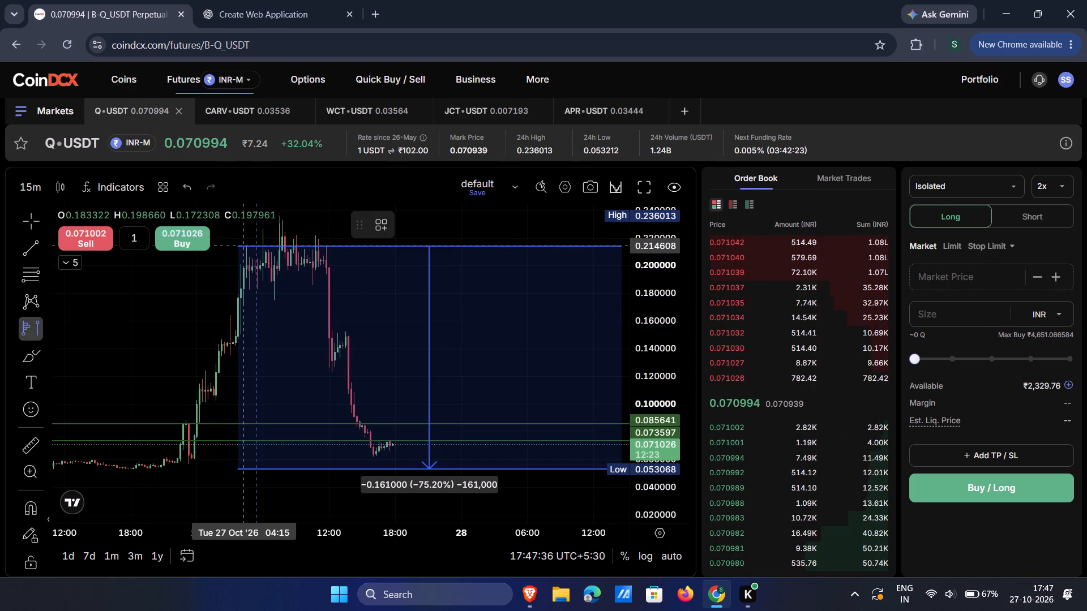
left_click_drag(247, 248, 438, 471)
left_click(438, 471)
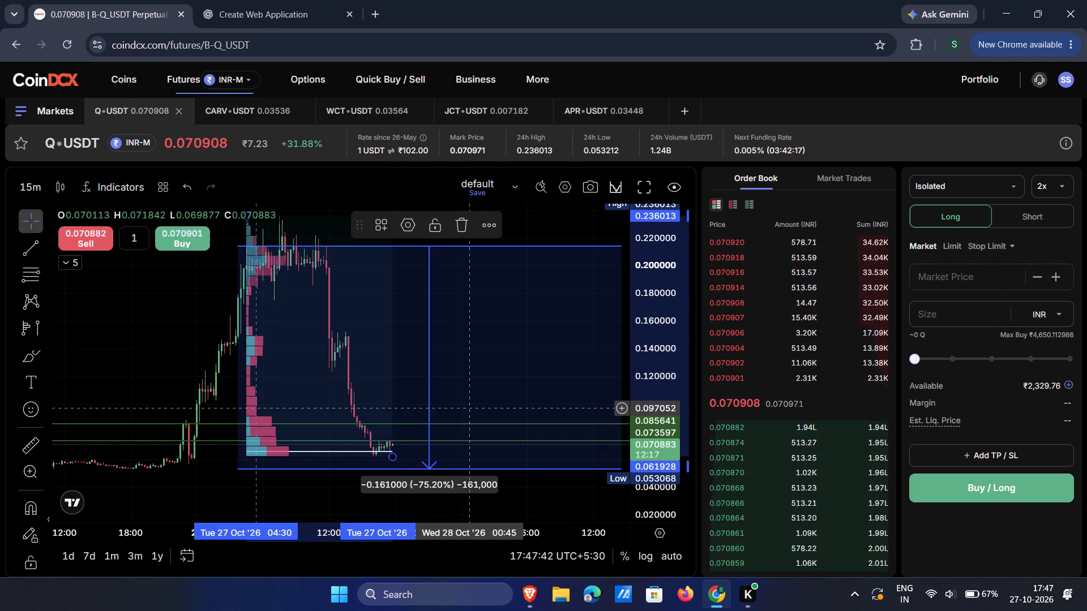
Examine the lower end of the volume profile and price range against the candles before the 27 October spike.
left_click_drag(522, 487, 567, 342)
scroll(470, 389, "up", 2)
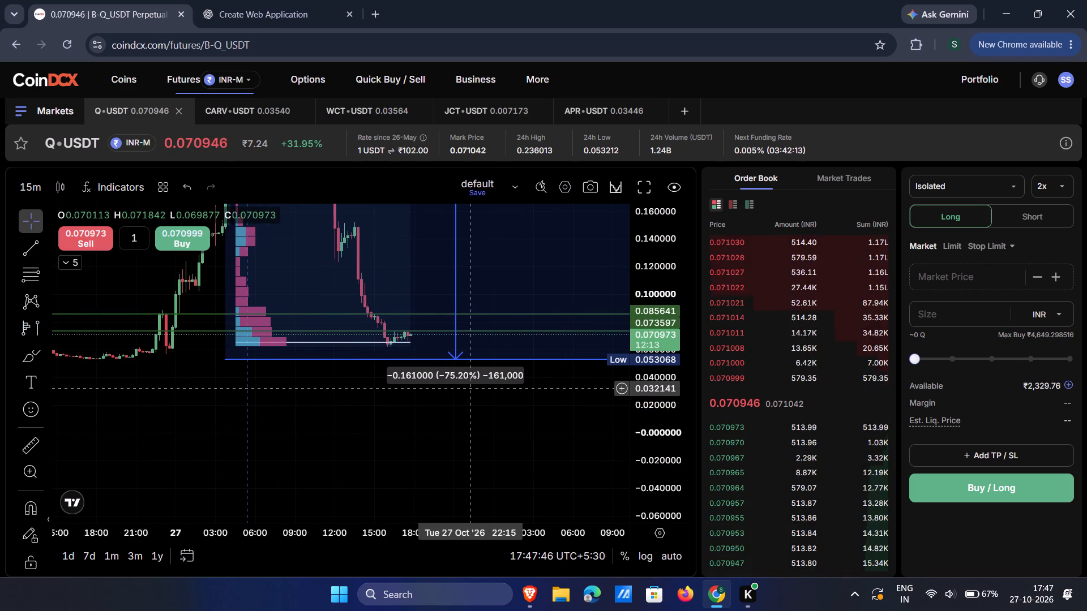
scroll(470, 389, "down", 1)
scroll(662, 375, "up", 4)
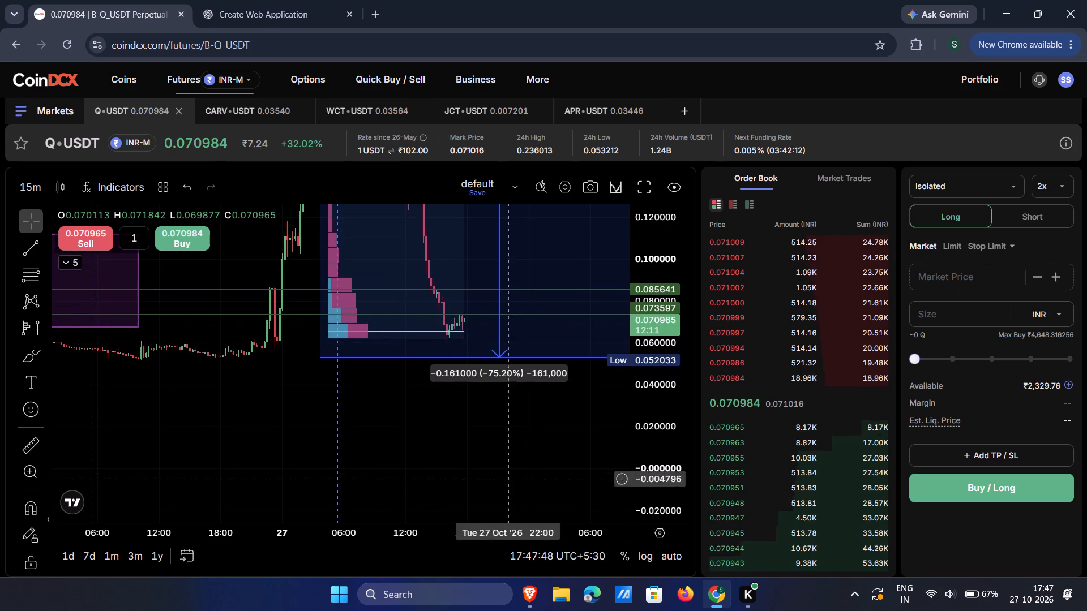
left_click_drag(439, 390, 413, 595)
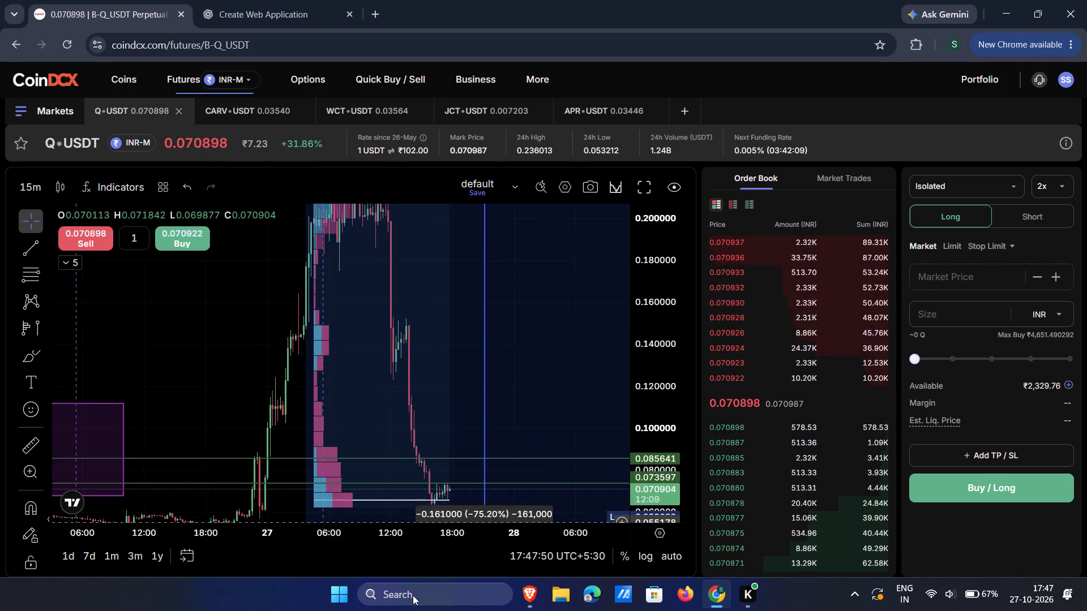
left_click_drag(413, 595, 397, 519)
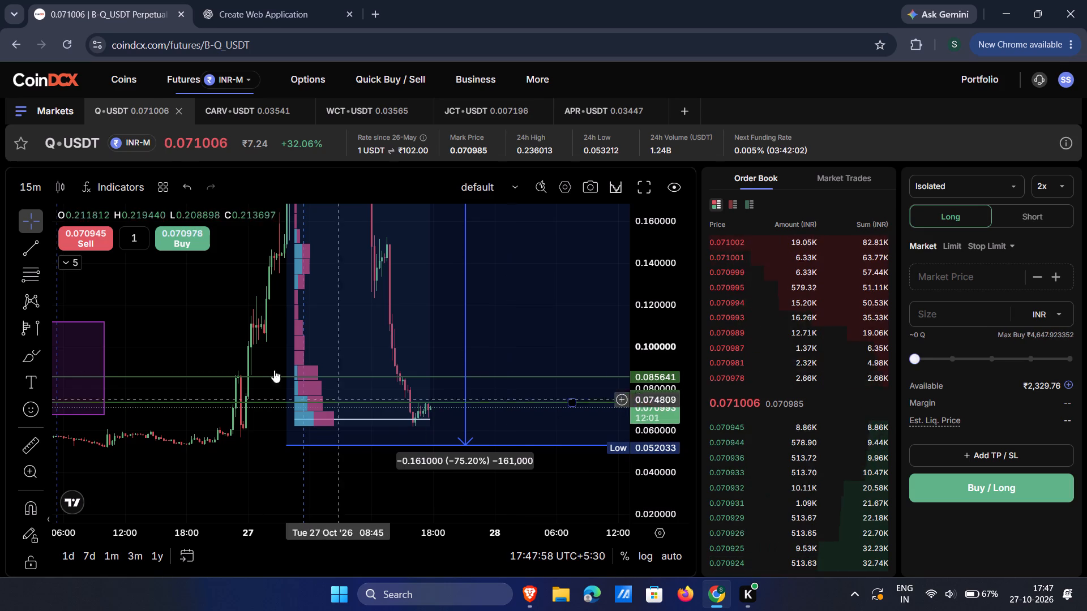
left_click_drag(190, 329, 123, 431)
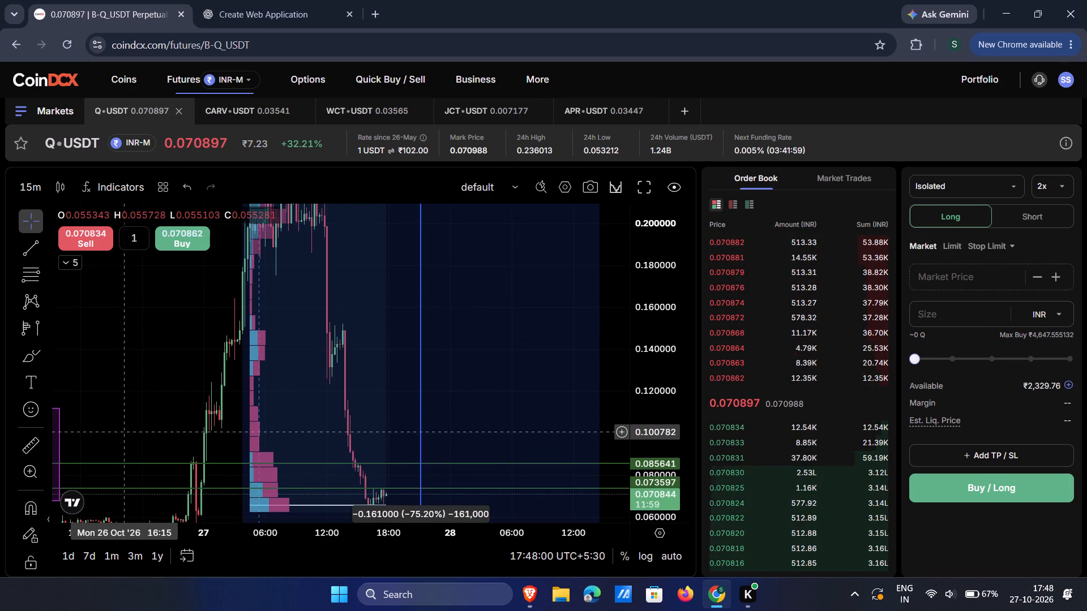
left_click_drag(123, 431, 113, 446)
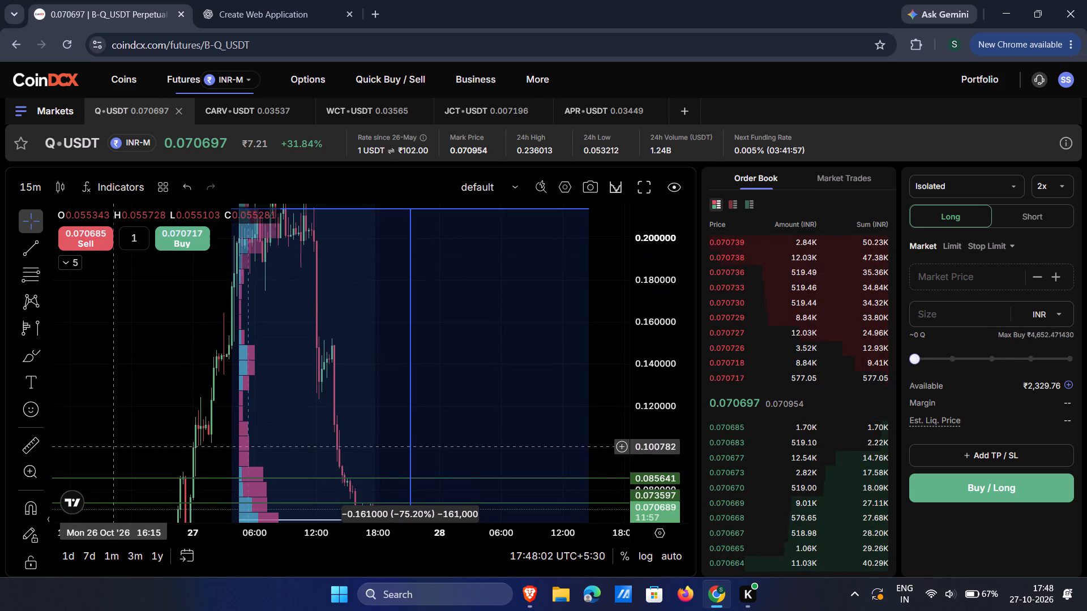
left_click_drag(113, 446, 106, 397)
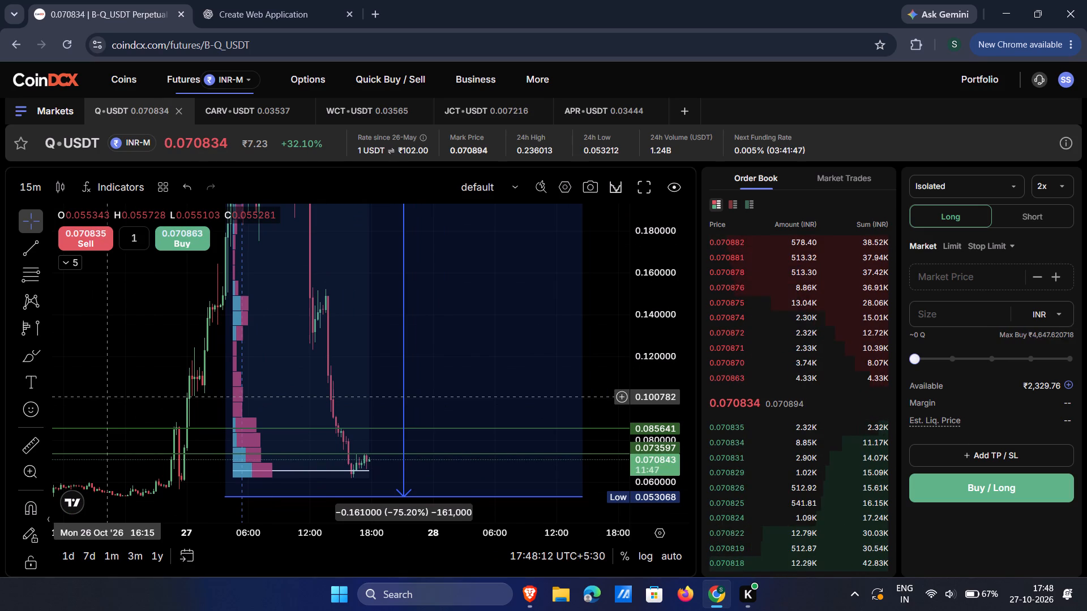
Show the Q-USDT chart full screen and examine the whole 27 October spike, price range and volume profile.
left_click(649, 192)
scroll(493, 450, "down", 3)
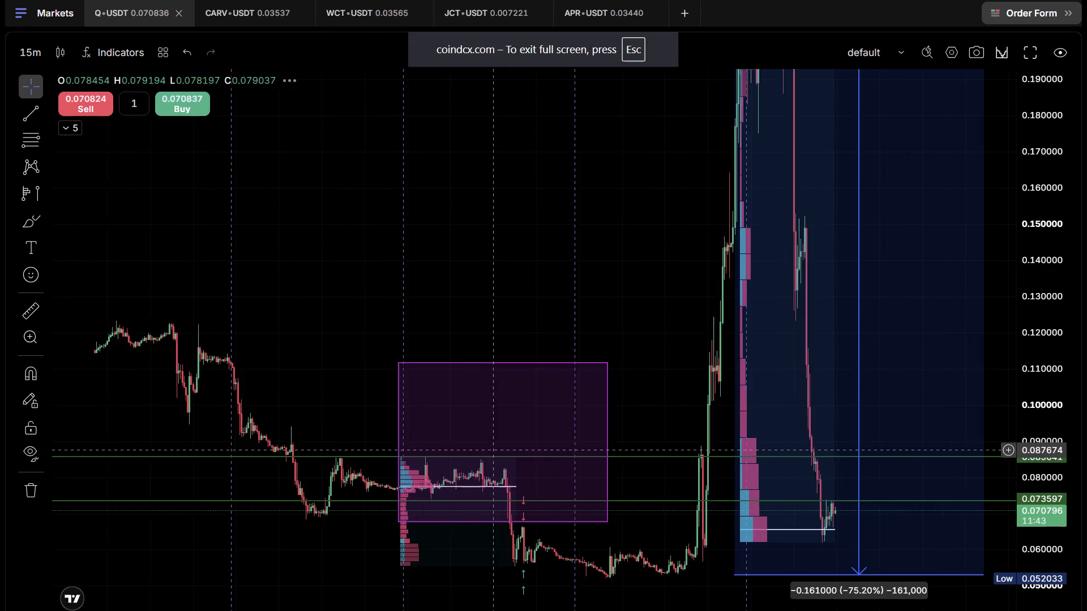
scroll(493, 450, "up", 7)
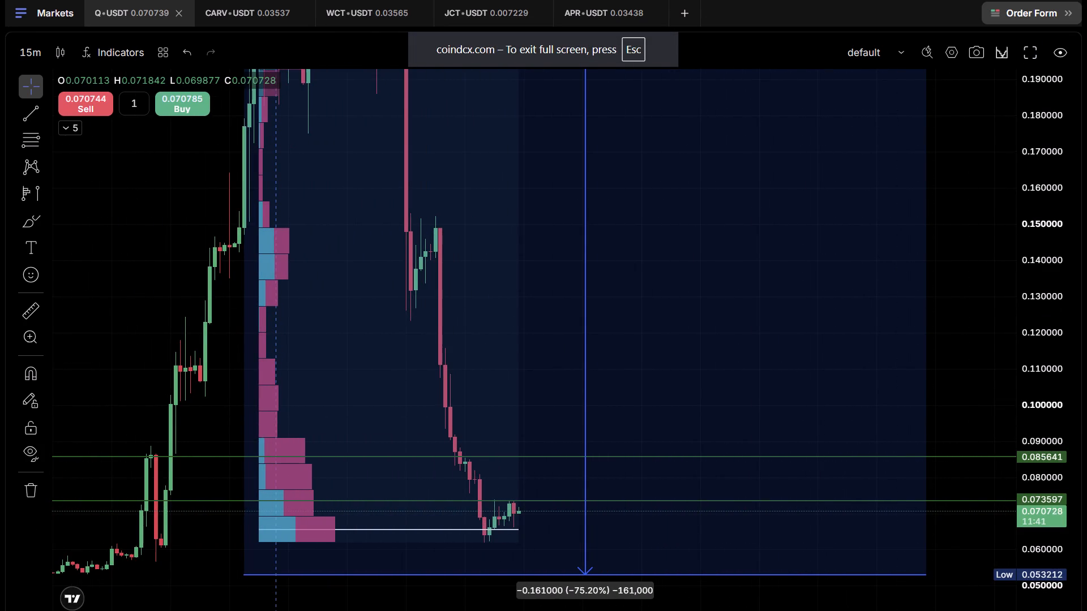
scroll(1046, 418, "up", 6)
scroll(1046, 418, "down", 11)
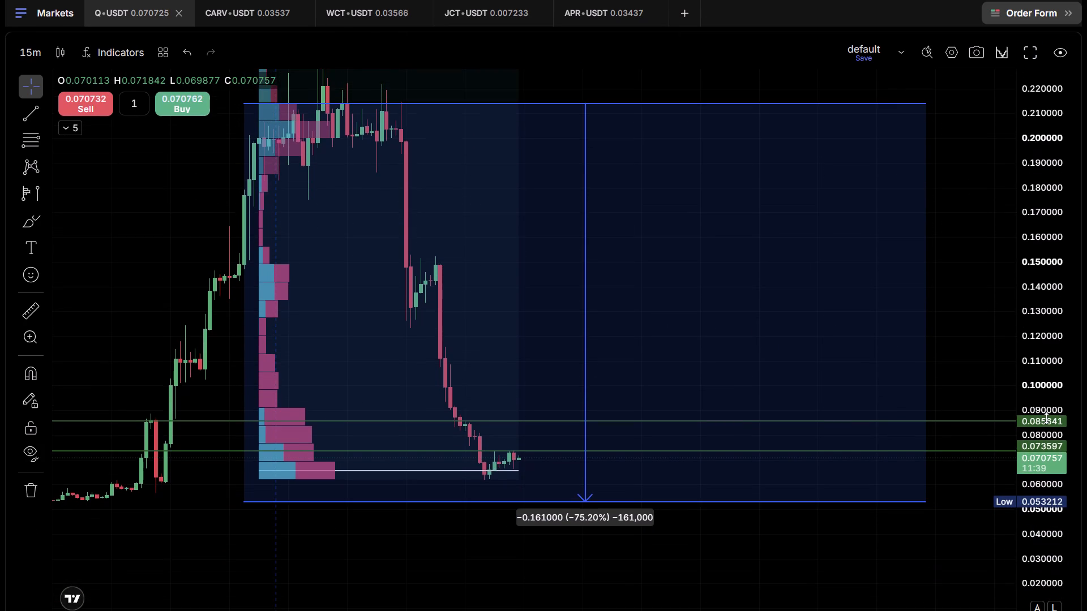
scroll(1046, 418, "down", 1)
left_click_drag(168, 230, 216, 273)
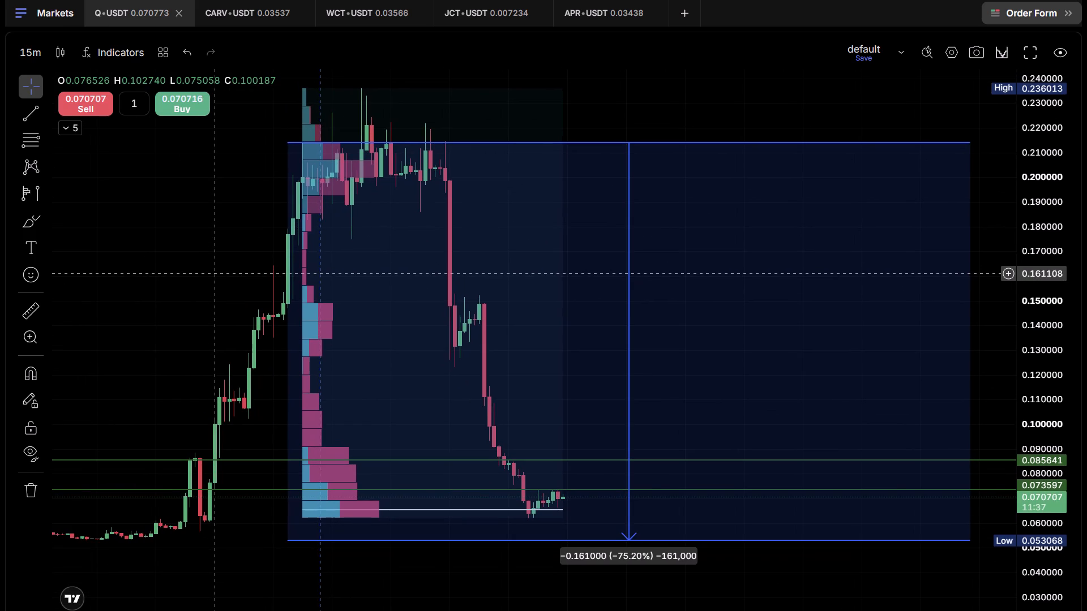
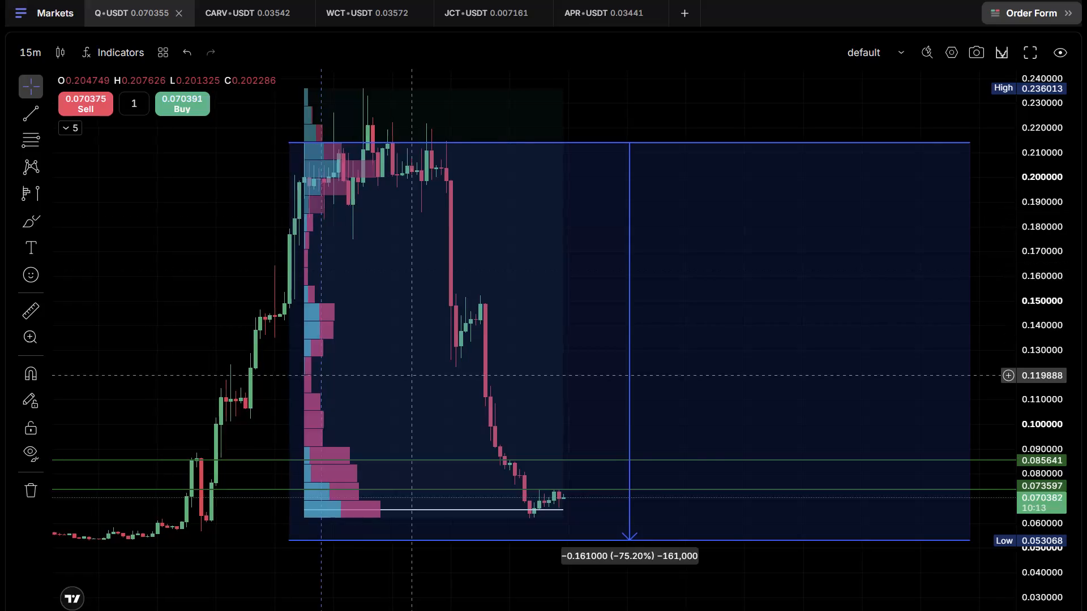
Examine the Q-USDT price history before the 27 October spike, comparing the earlier purple zone and base with the spike's price range and volume profile.
scroll(410, 375, "down", 5)
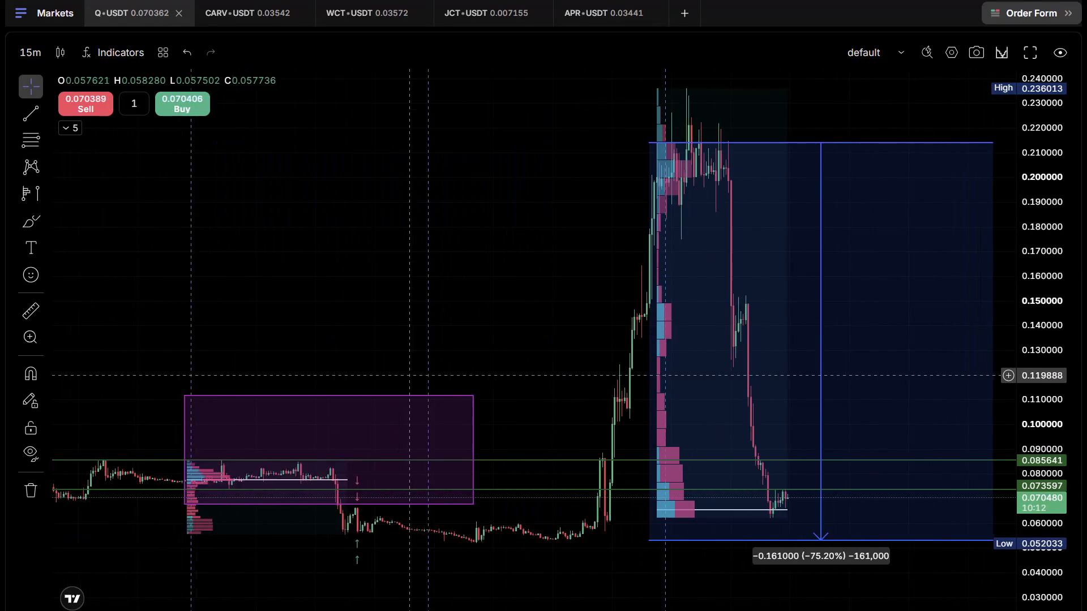
left_click_drag(558, 373, 140, 323)
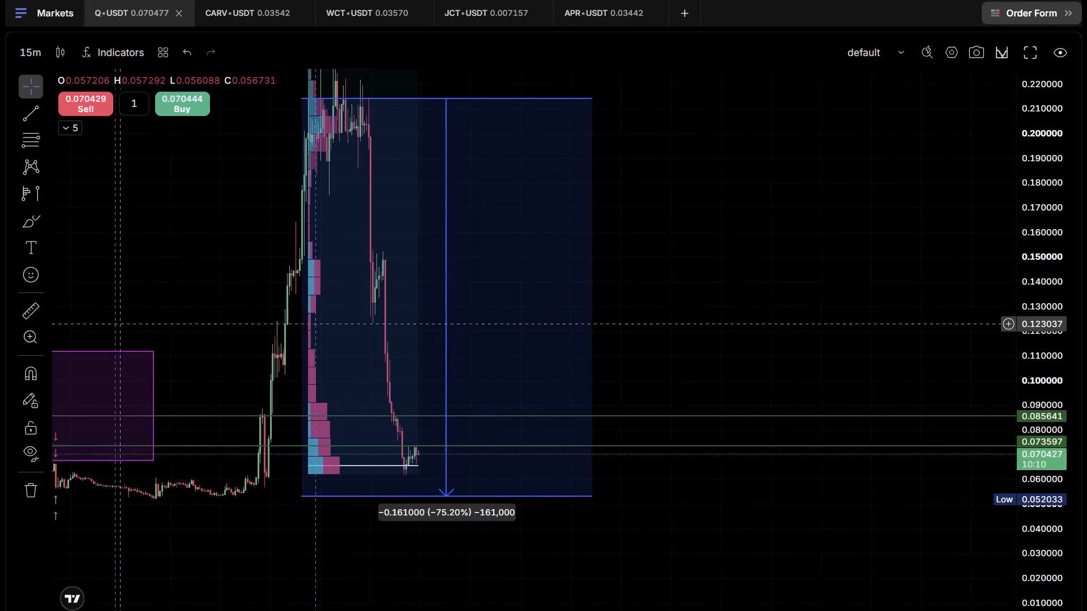
left_click_drag(140, 323, 437, 381)
scroll(437, 381, "down", 4)
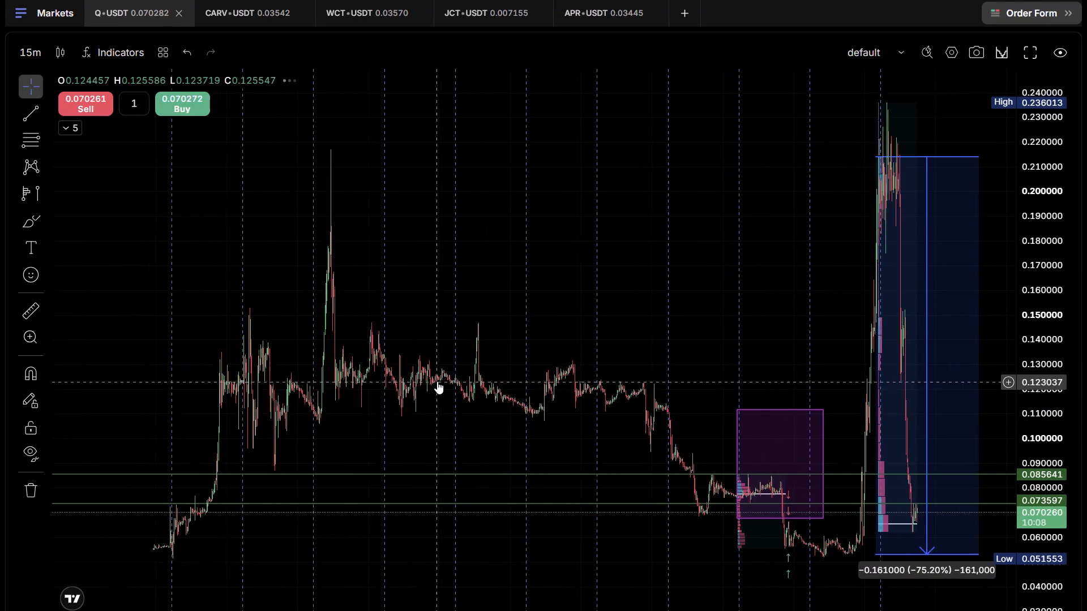
scroll(437, 381, "up", 7)
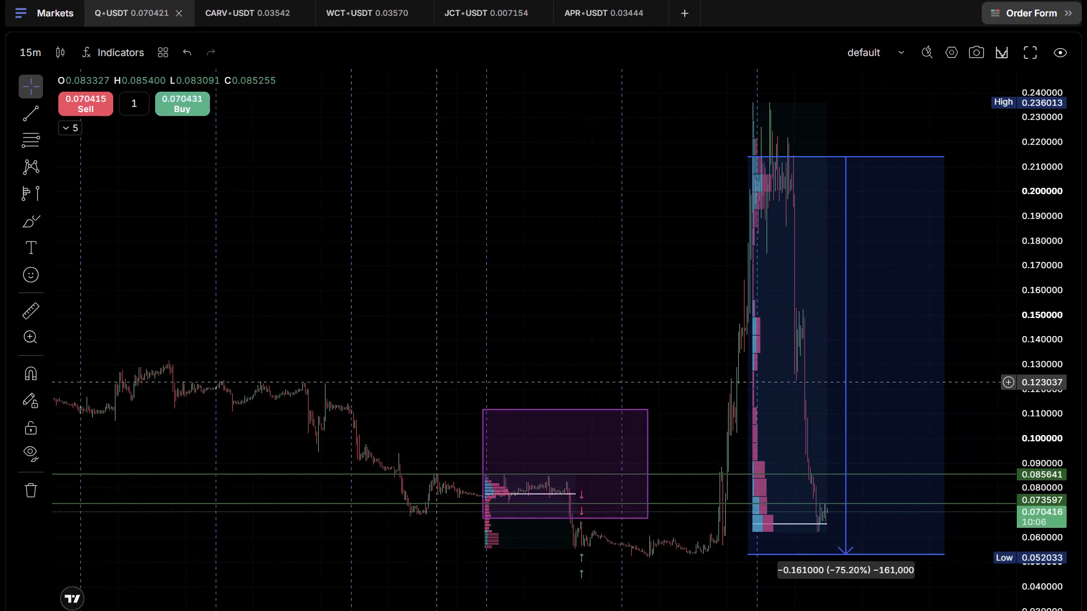
scroll(515, 365, "up", 1)
left_click_drag(556, 313, 405, 263)
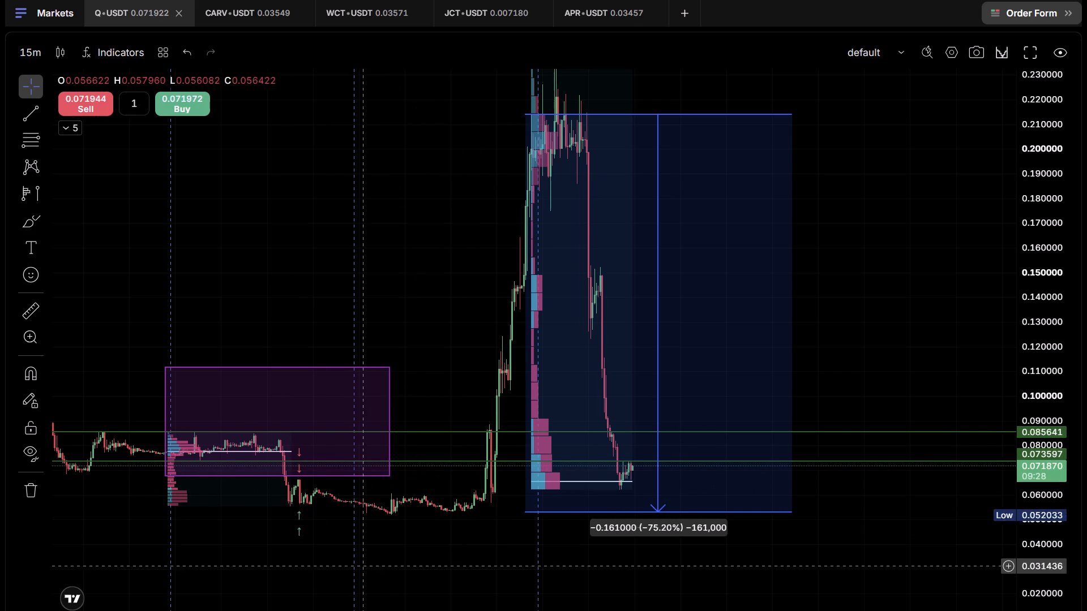
scroll(512, 504, "up", 3)
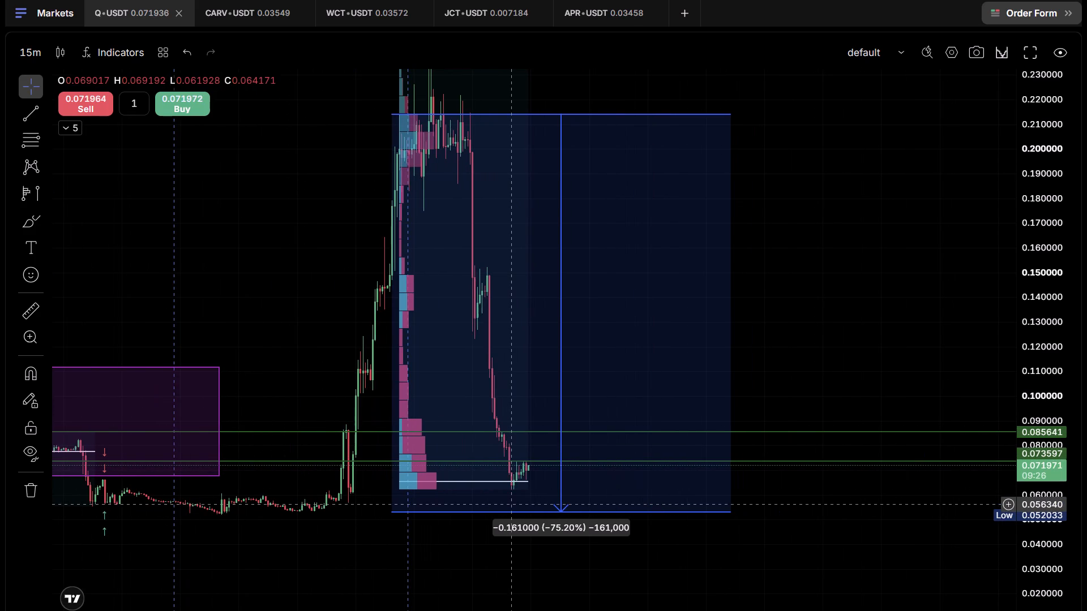
left_click_drag(352, 515, 467, 525)
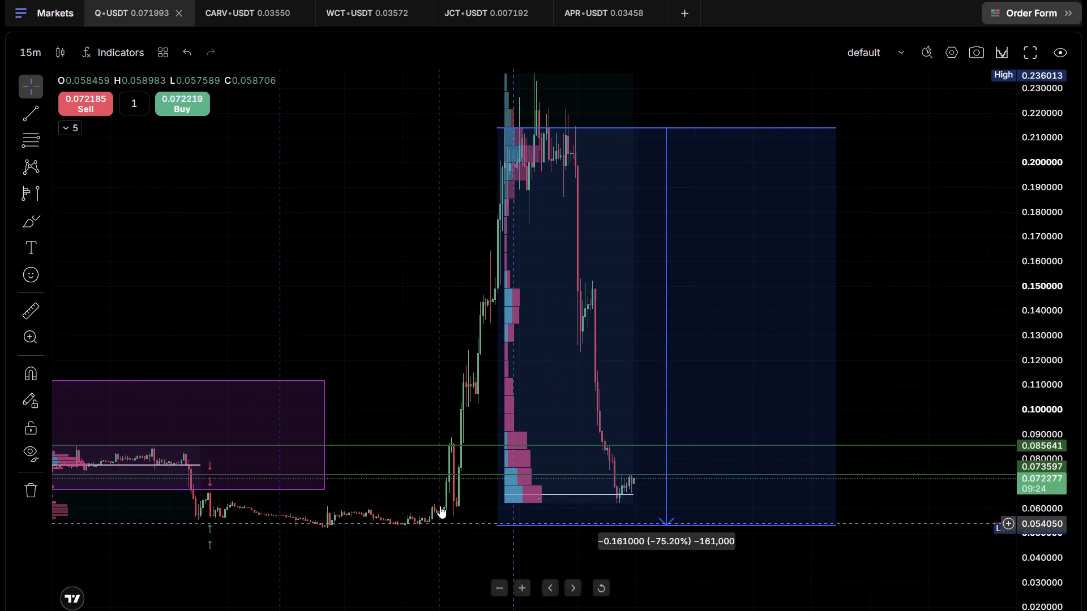
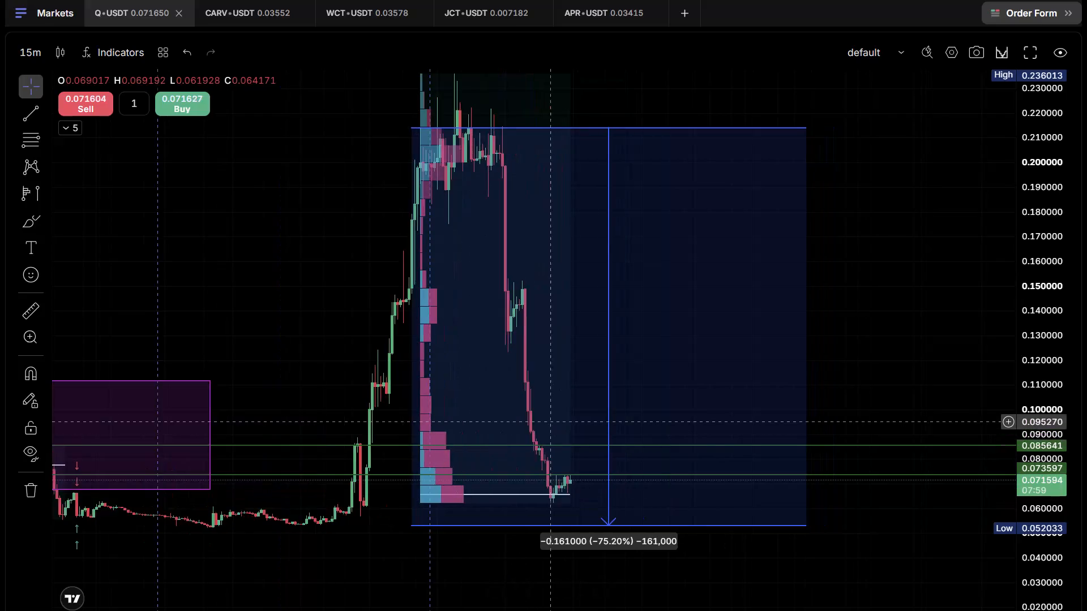
Examine the Q-USDT rally from the low base into the spike, comparing it with the earlier purple zone and its volume profile.
left_click_drag(185, 389, 429, 329)
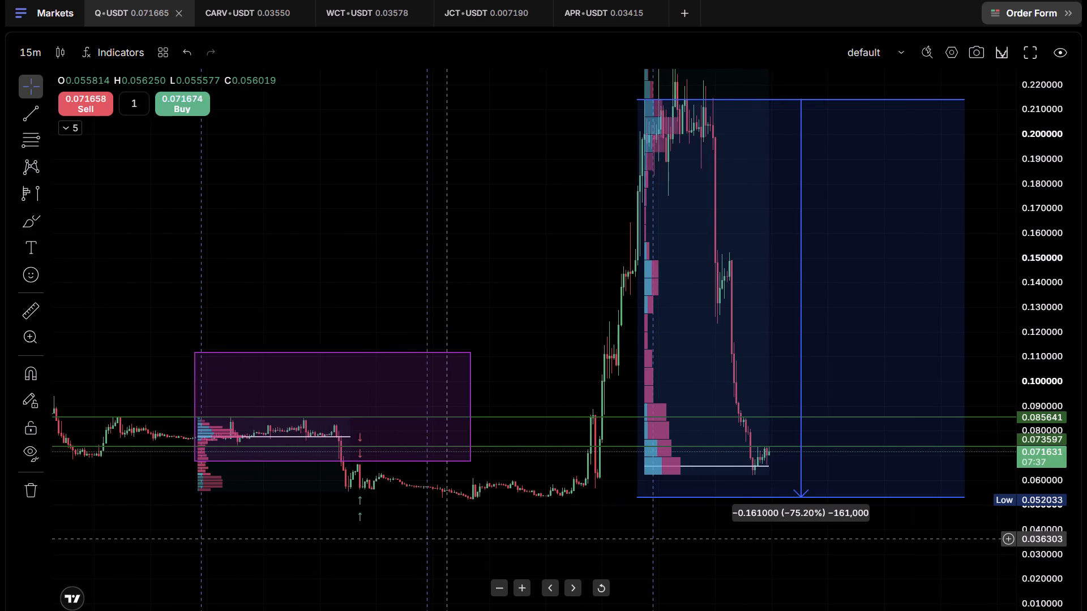
scroll(502, 505, "up", 2)
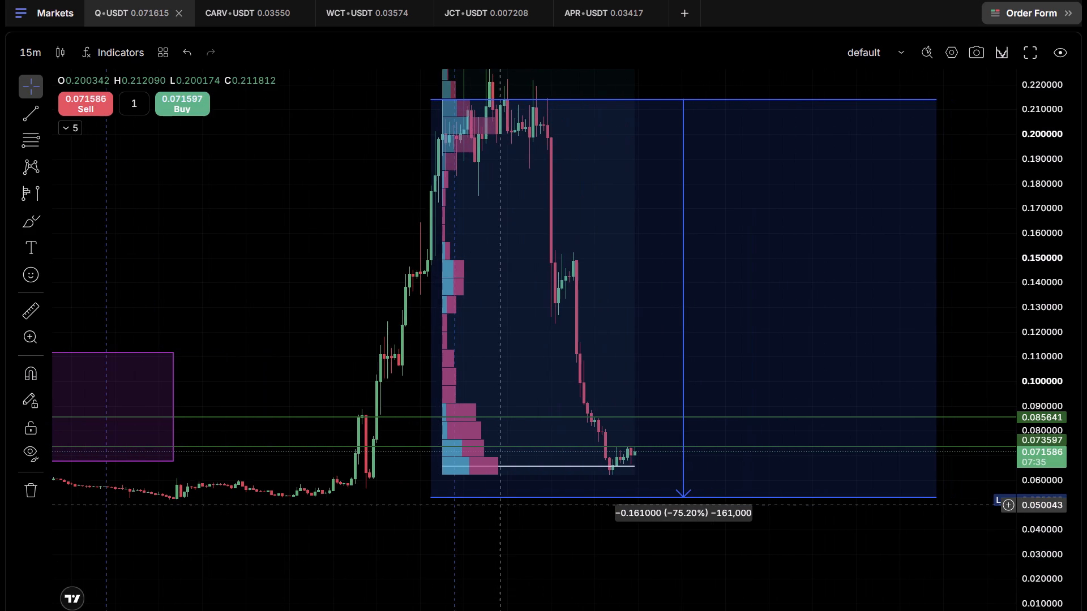
scroll(502, 505, "up", 1)
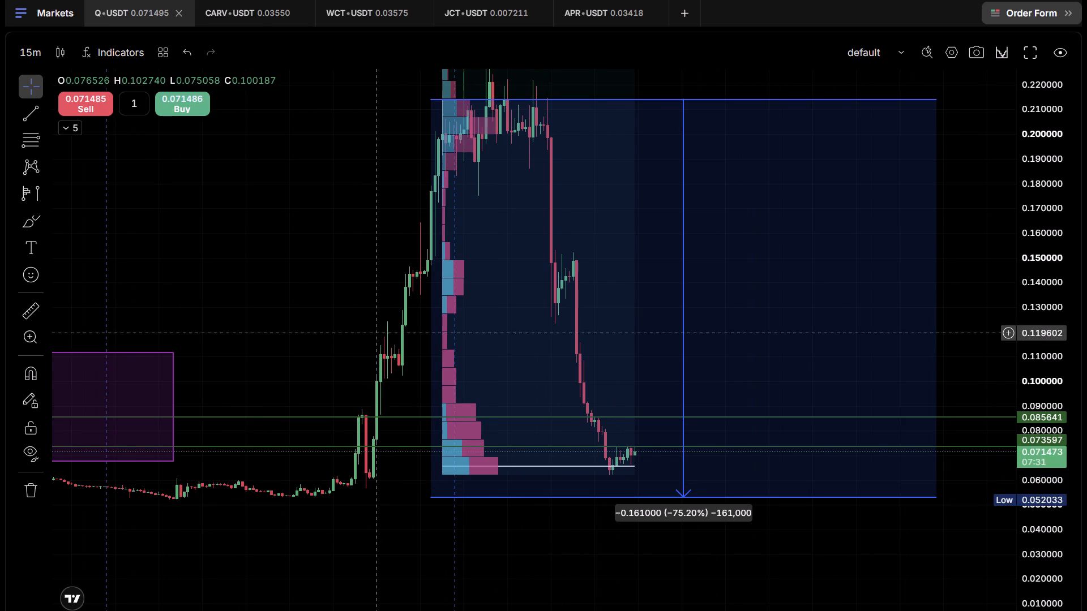
scroll(392, 378, "up", 2)
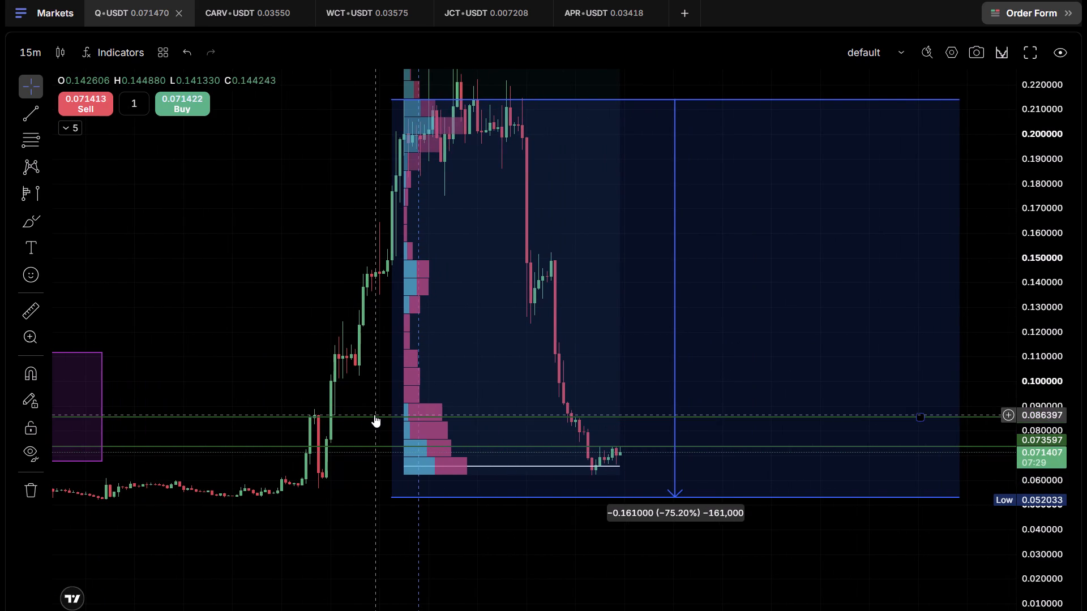
scroll(357, 394, "down", 1)
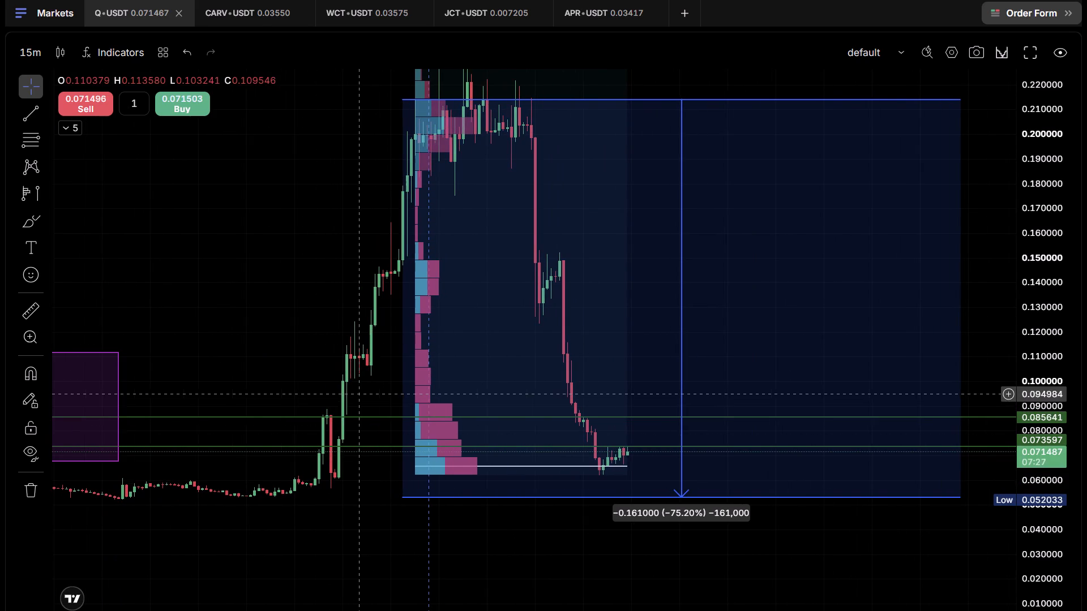
scroll(357, 394, "down", 1)
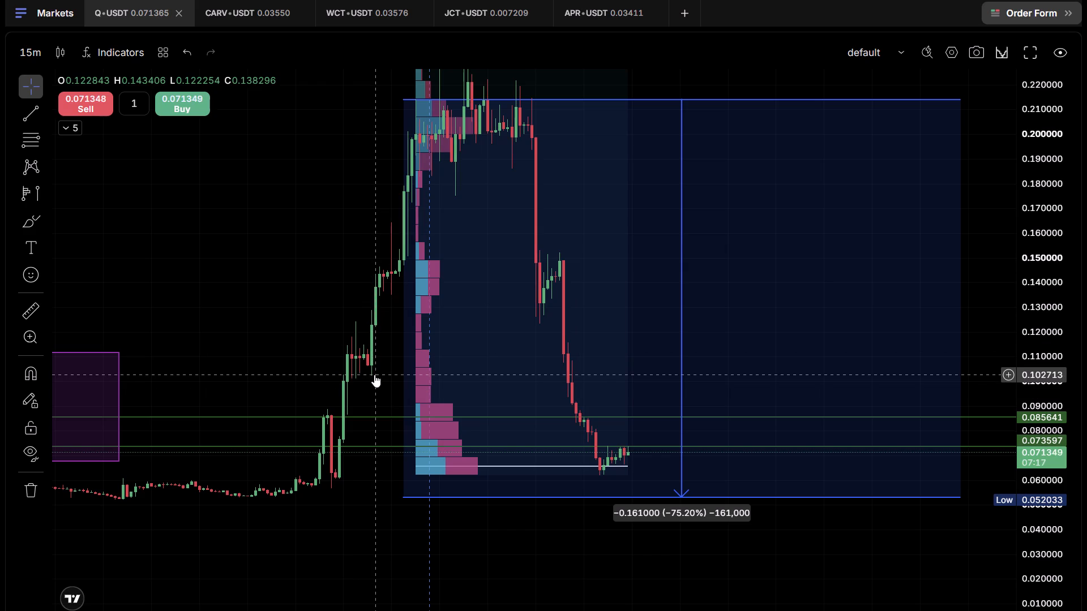
scroll(367, 336, "down", 1)
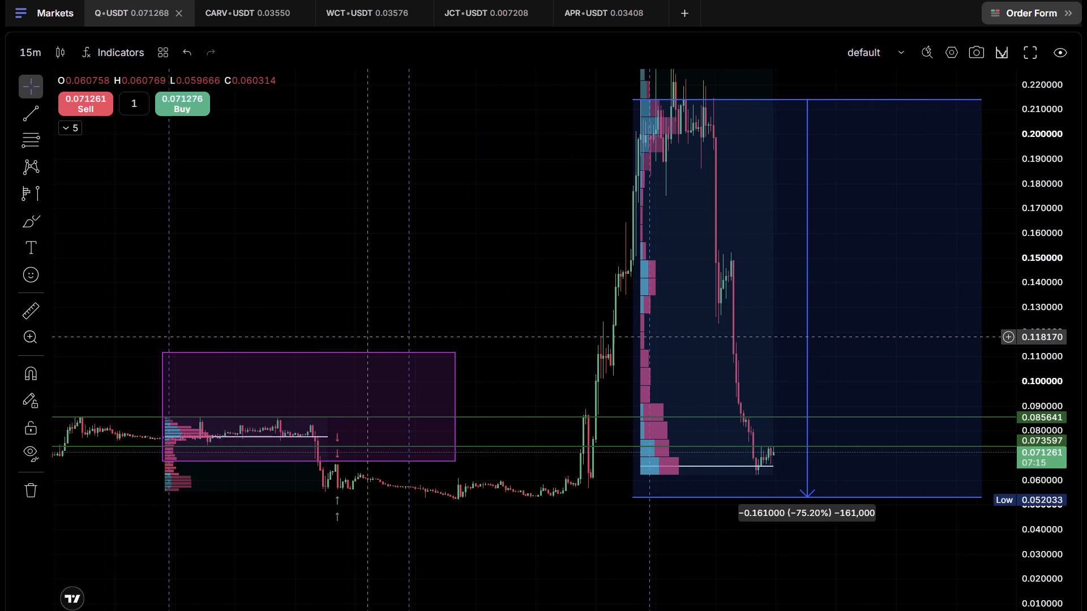
scroll(367, 336, "down", 3)
scroll(453, 341, "up", 1)
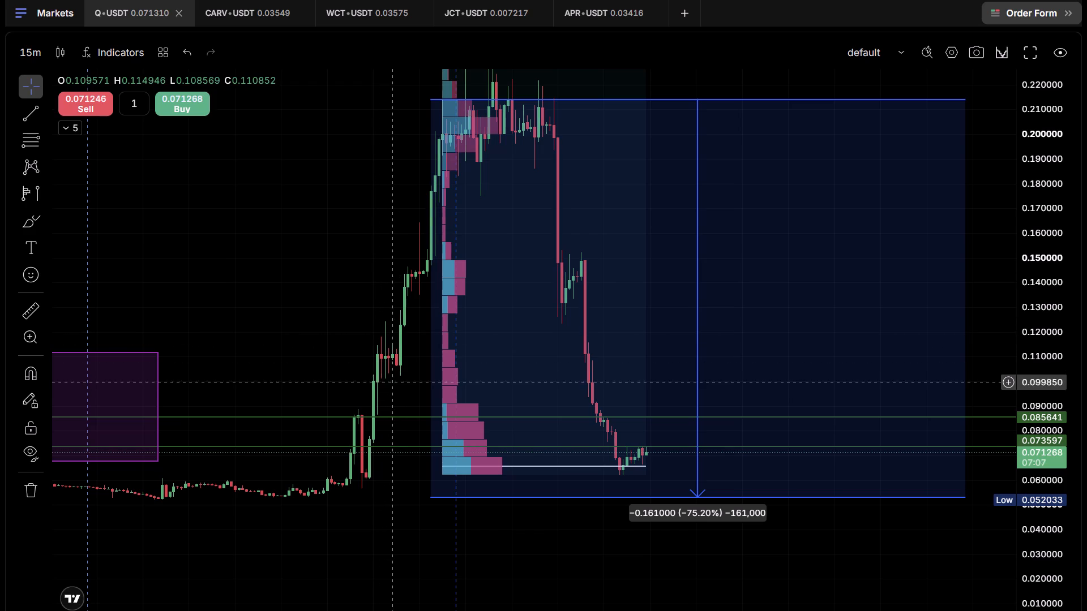
scroll(397, 387, "up", 1)
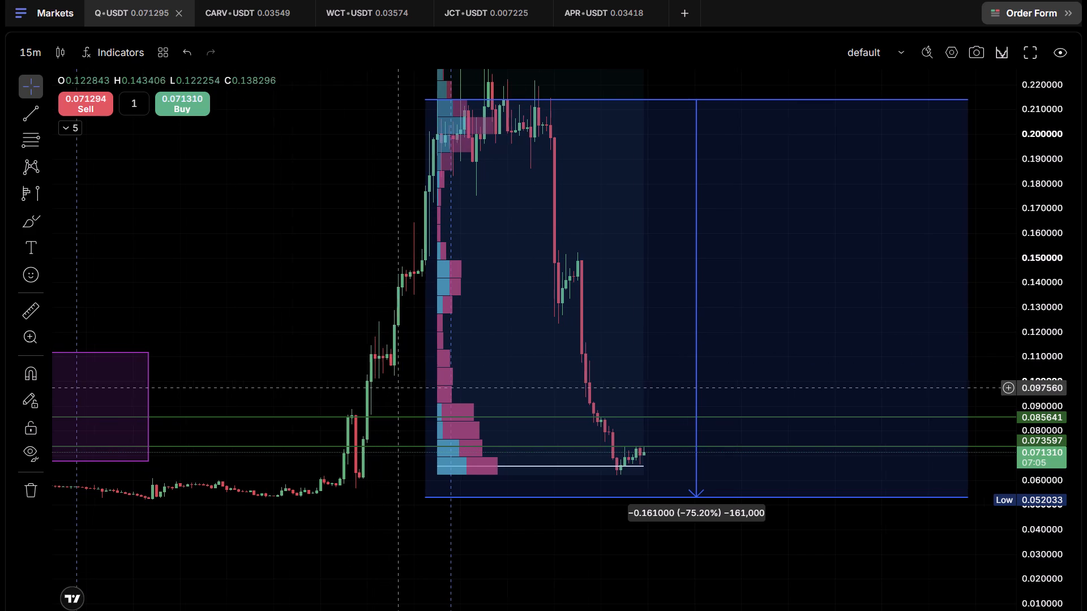
scroll(397, 387, "up", 1)
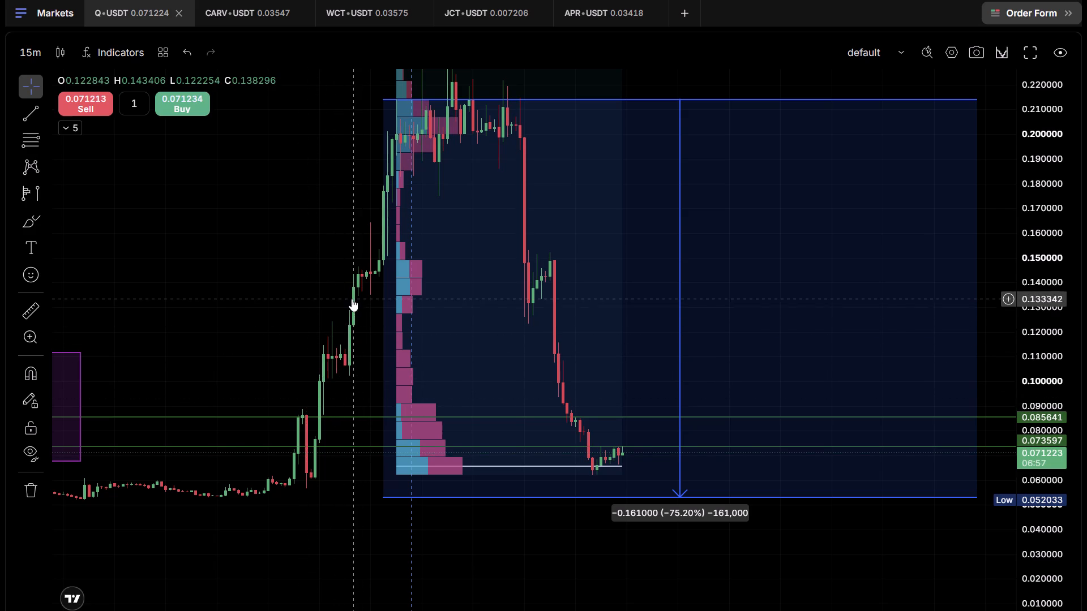
scroll(373, 351, "up", 1)
scroll(367, 251, "down", 1)
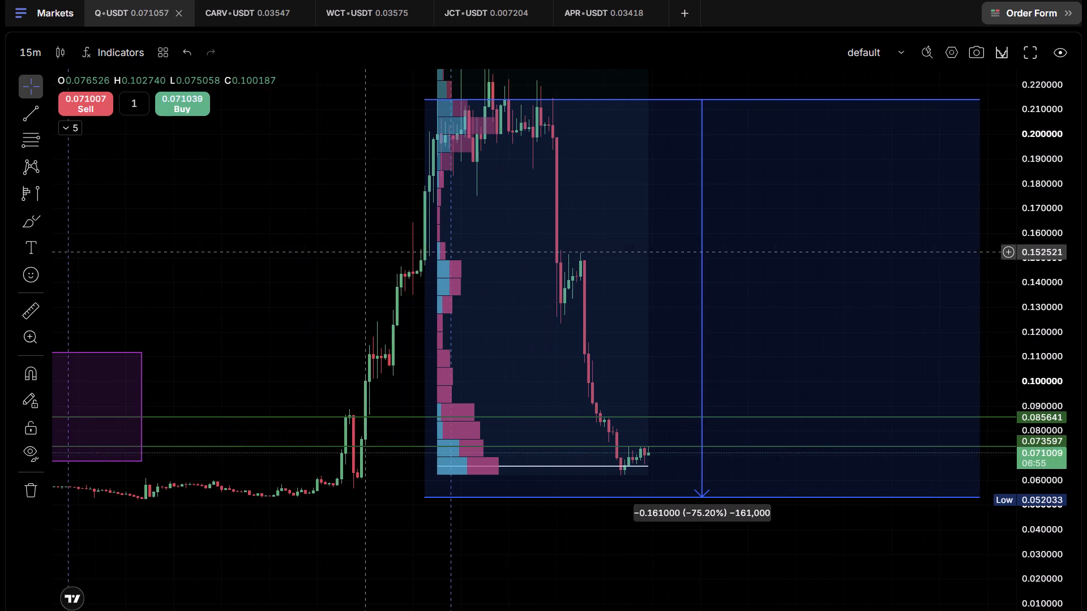
scroll(367, 251, "down", 1)
Examine the Q-USDT spike's top and the following decline against the marked price range and fixed range volume profile.
left_click_drag(352, 293, 134, 392)
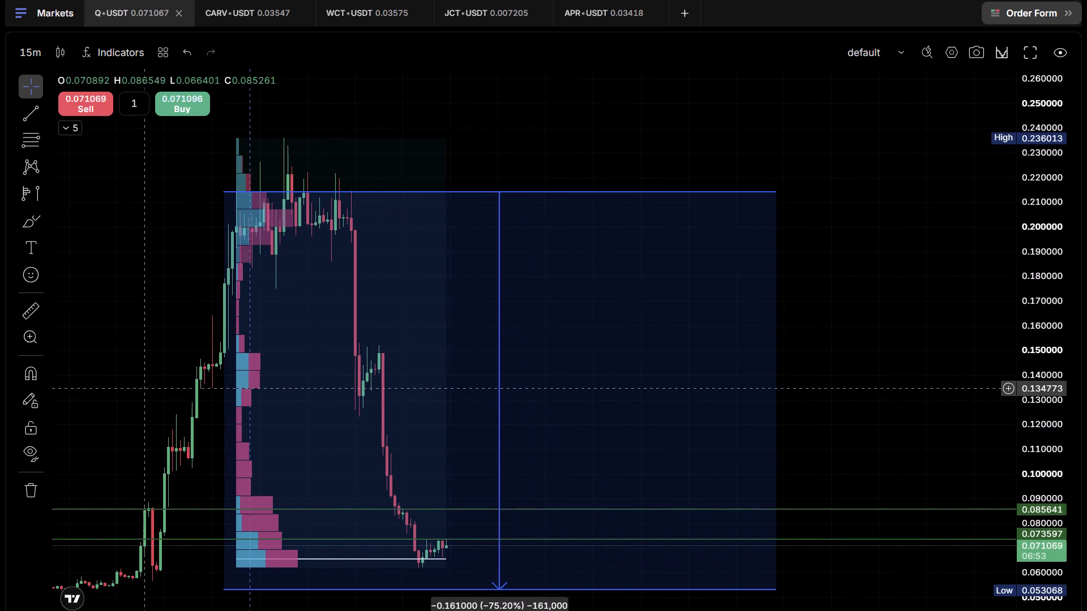
left_click_drag(153, 387, 0, 411)
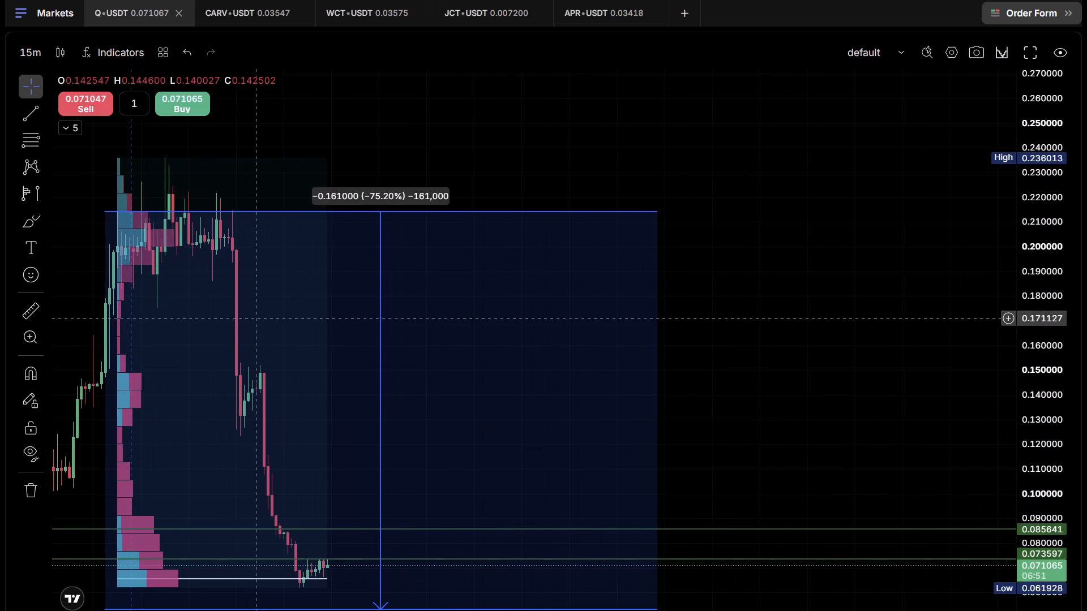
scroll(414, 345, "right", 2)
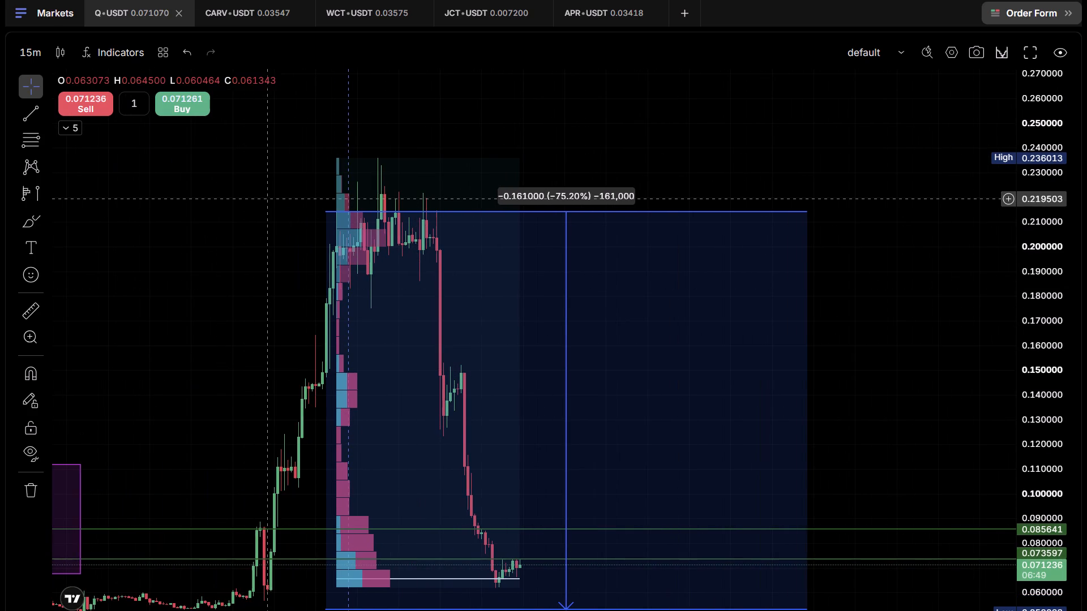
left_click_drag(219, 383, 202, 429)
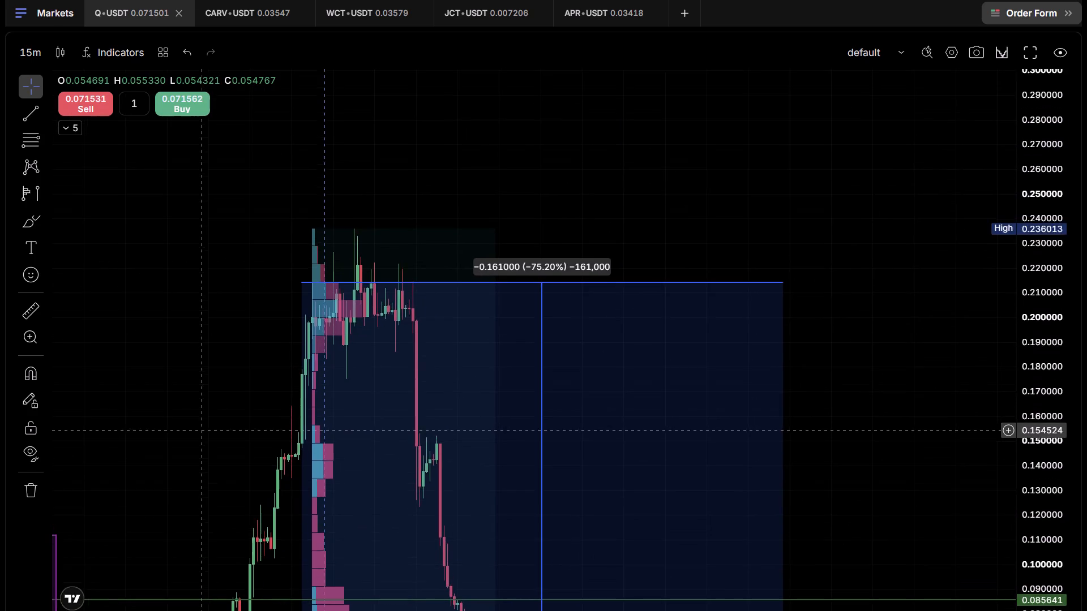
left_click_drag(202, 429, 129, 270)
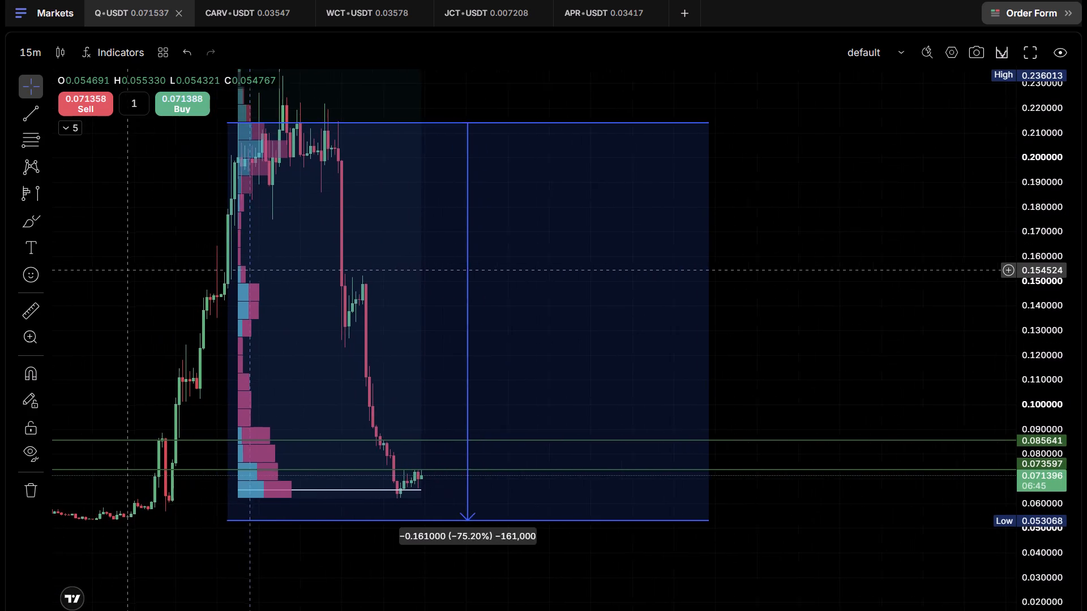
left_click_drag(129, 270, 191, 263)
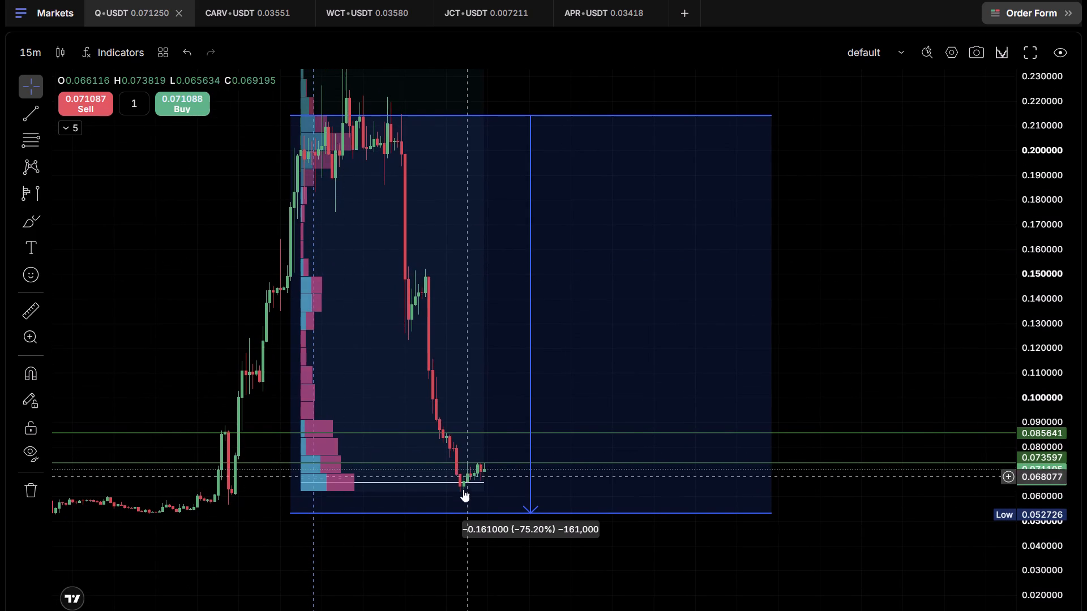
scroll(827, 423, "down", 3)
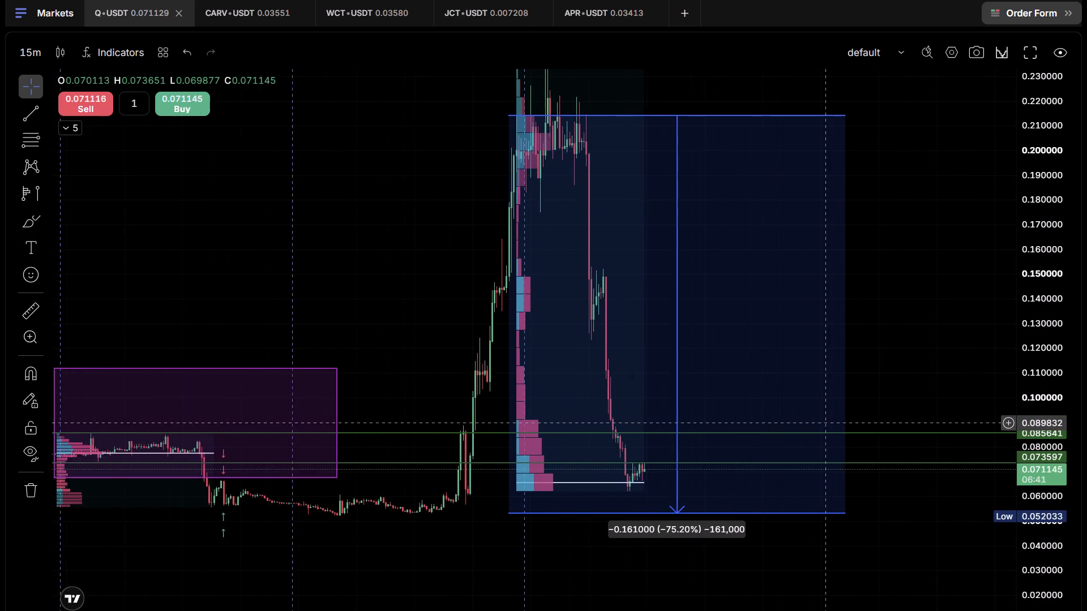
scroll(827, 423, "down", 1)
scroll(827, 423, "up", 2)
scroll(1028, 330, "down", 6)
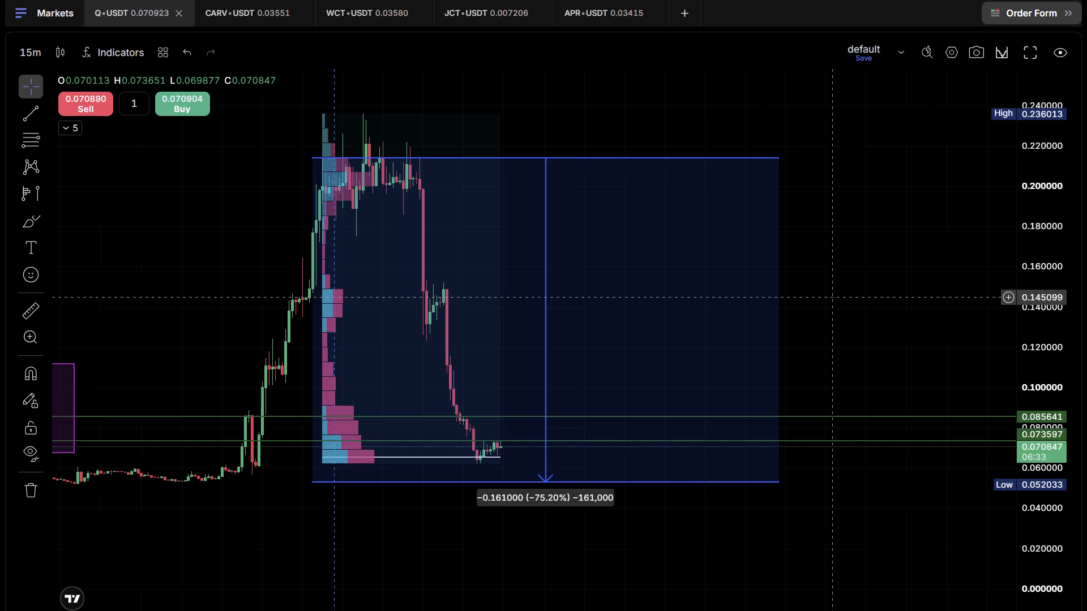
Switch to the CARV-USDT chart and examine the recent 15-minute price action around the 0.03523 horizontal line.
left_click(241, 0)
scroll(550, 338, "up", 1)
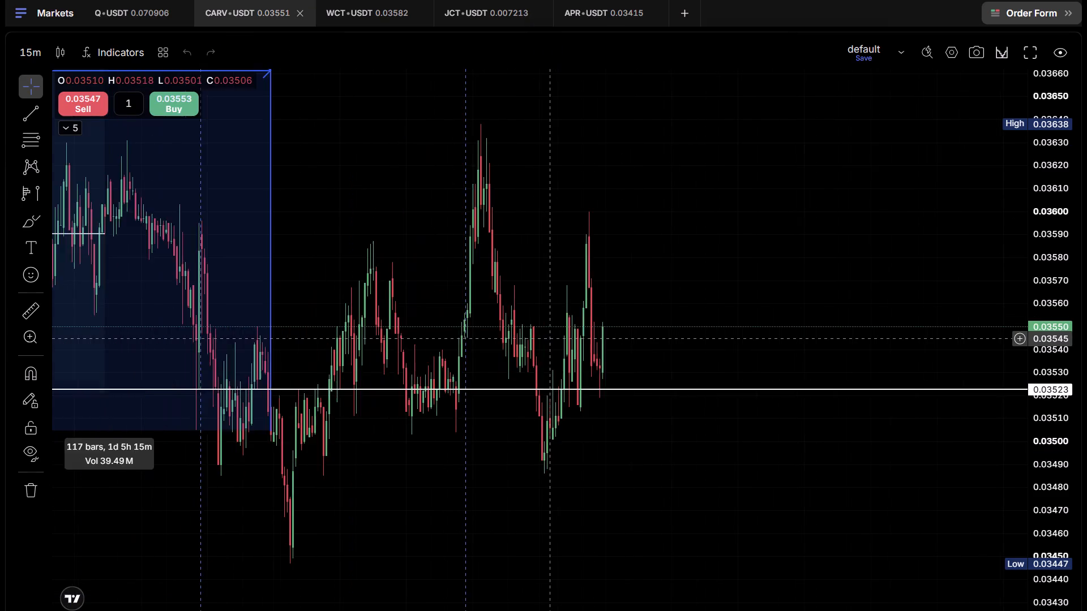
scroll(550, 338, "up", 1)
left_click_drag(541, 482, 692, 424)
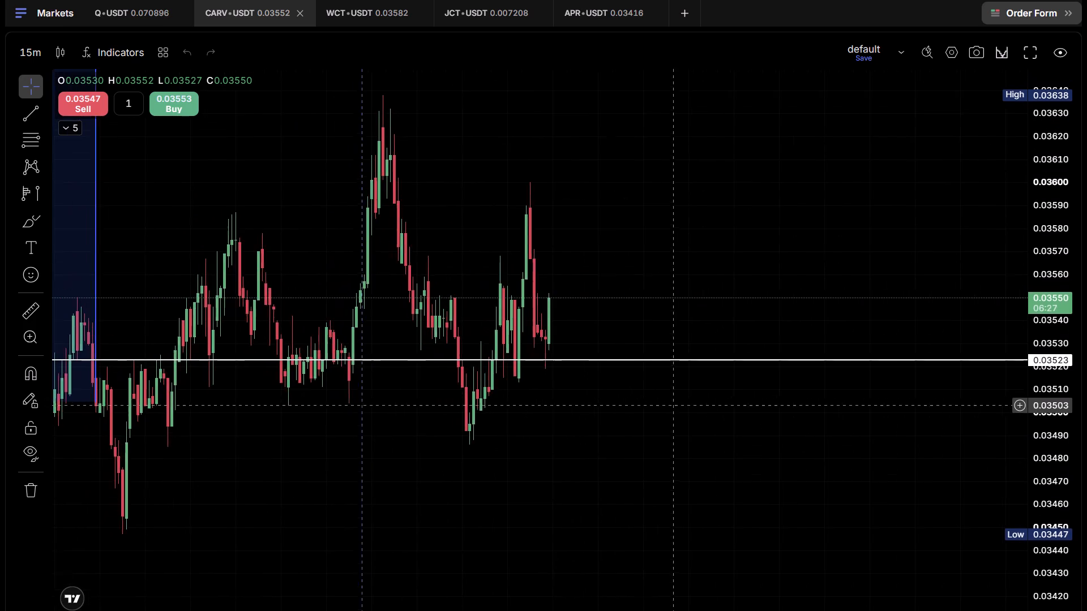
left_click_drag(692, 424, 694, 425)
scroll(694, 425, "down", 2)
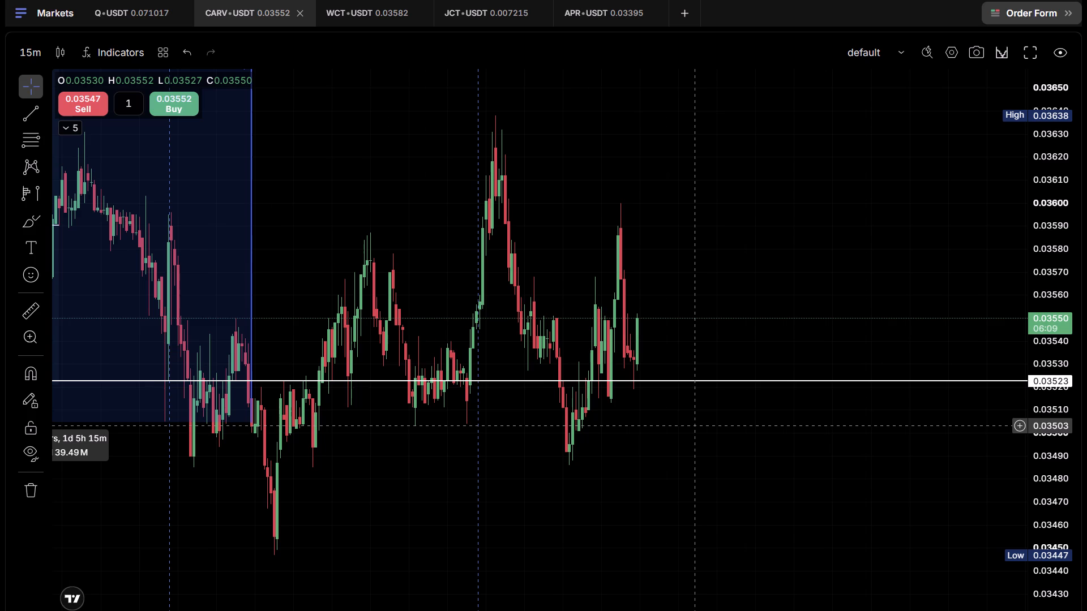
scroll(694, 425, "up", 3)
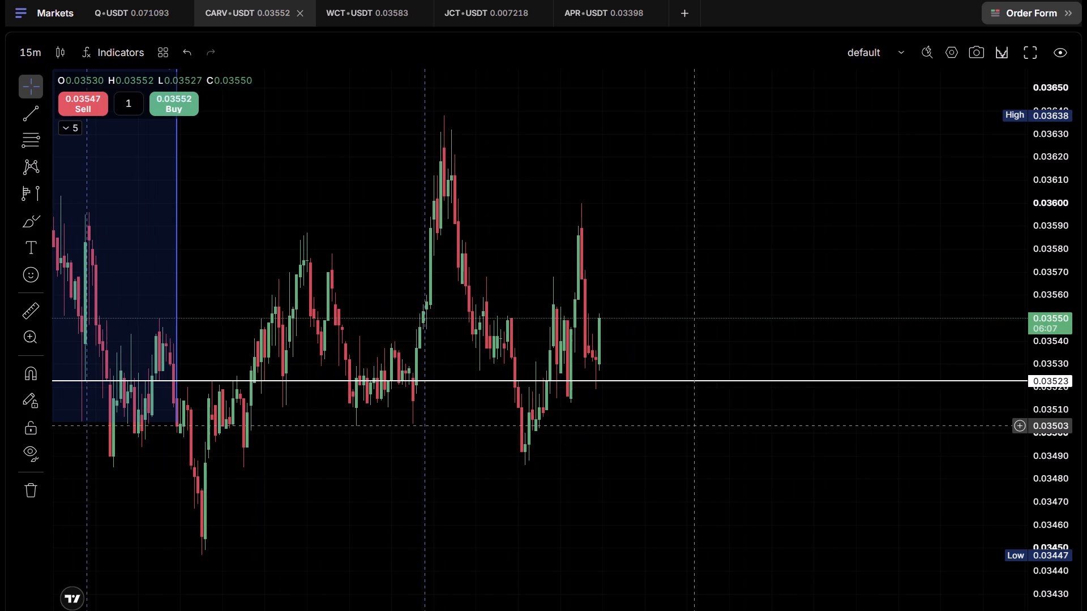
scroll(694, 425, "right", 1)
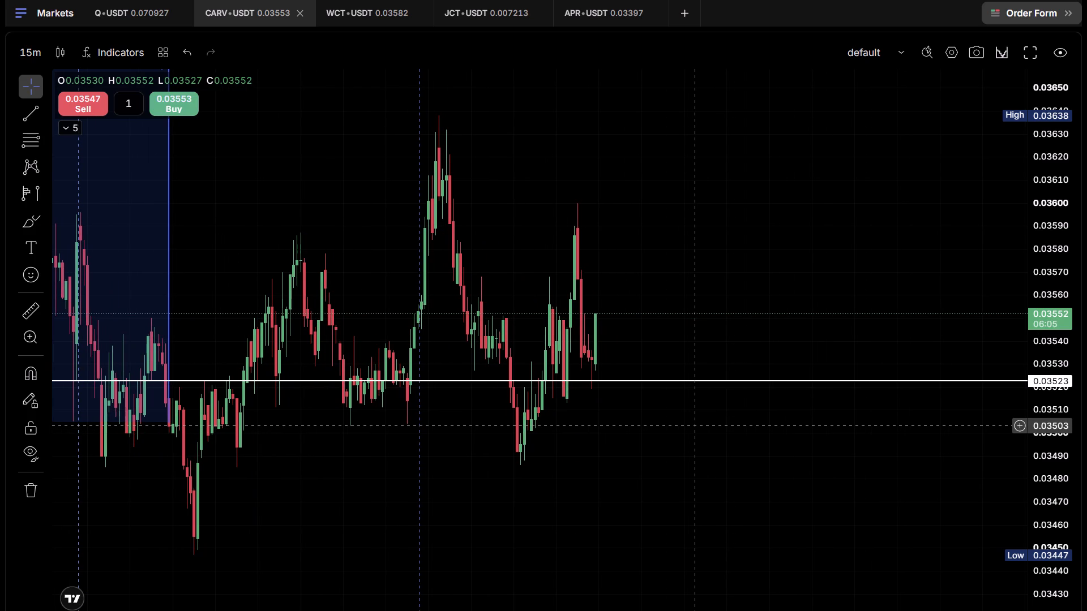
scroll(694, 425, "right", 1)
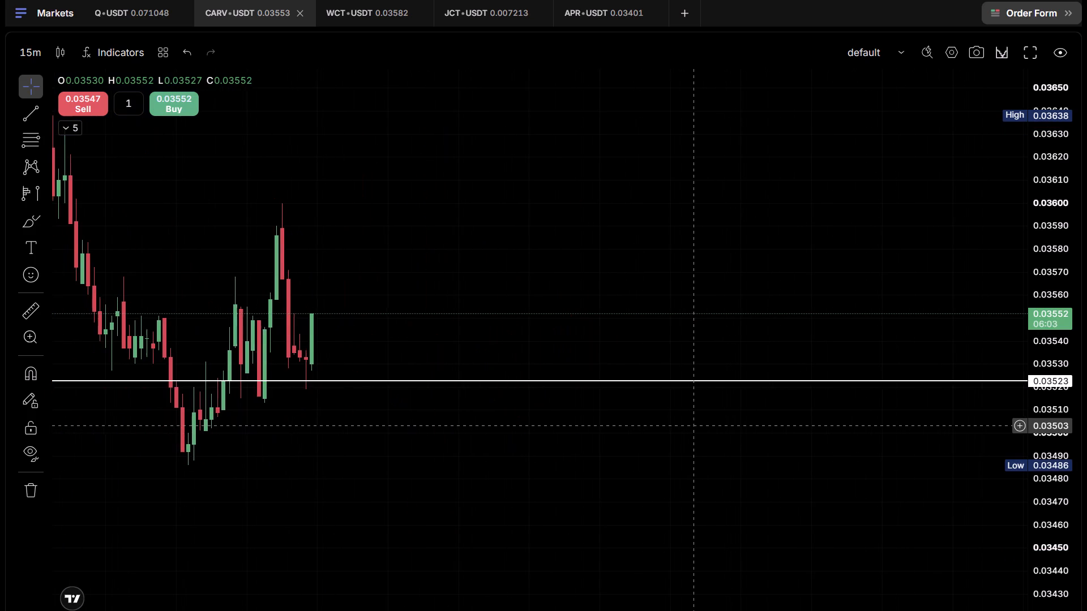
scroll(694, 425, "right", 2)
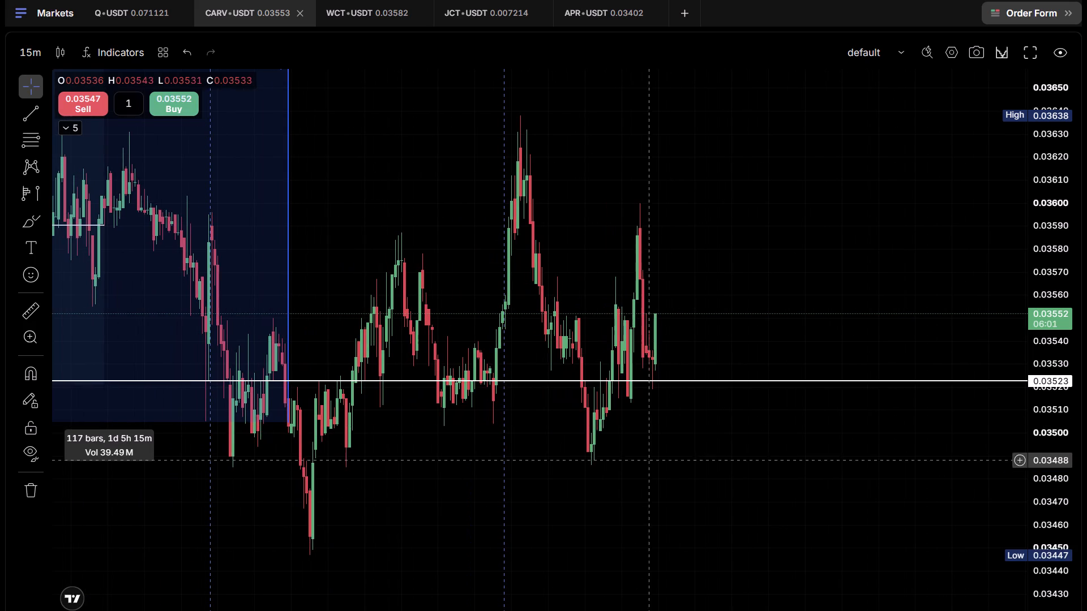
View the WCT-USDT chart briefly, and examine JCT-USDT price action around its marked date range and volume profile.
left_click(393, 0)
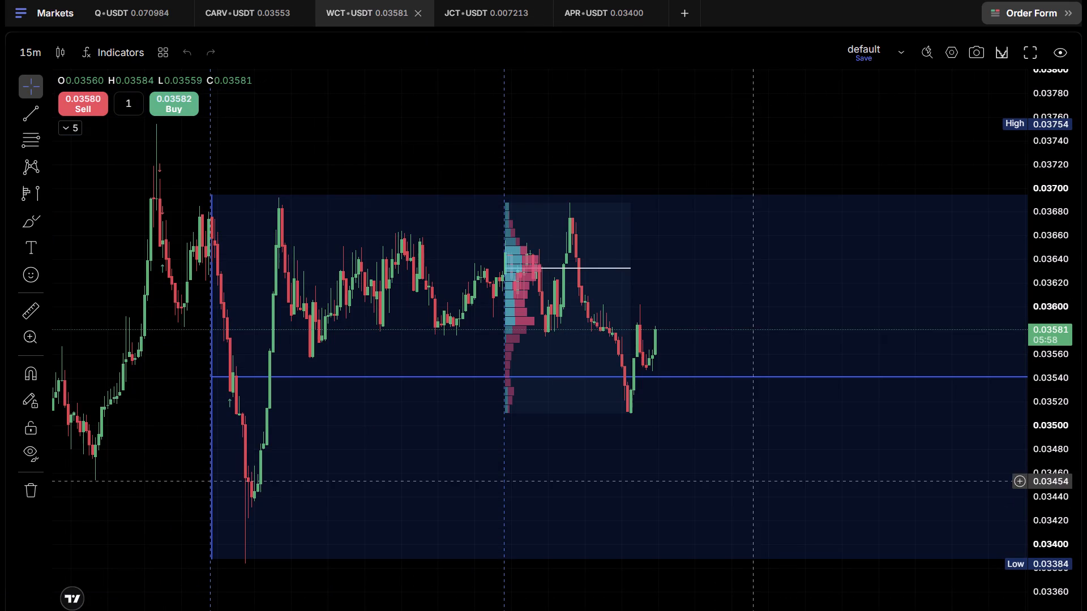
left_click(495, 7)
scroll(790, 324, "down", 1)
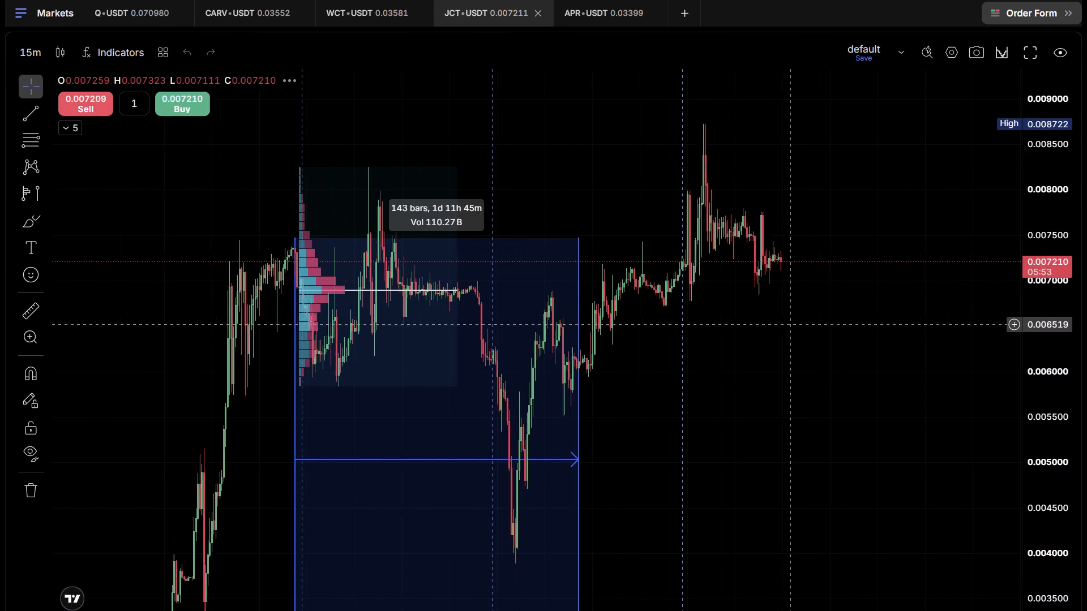
scroll(790, 324, "down", 2)
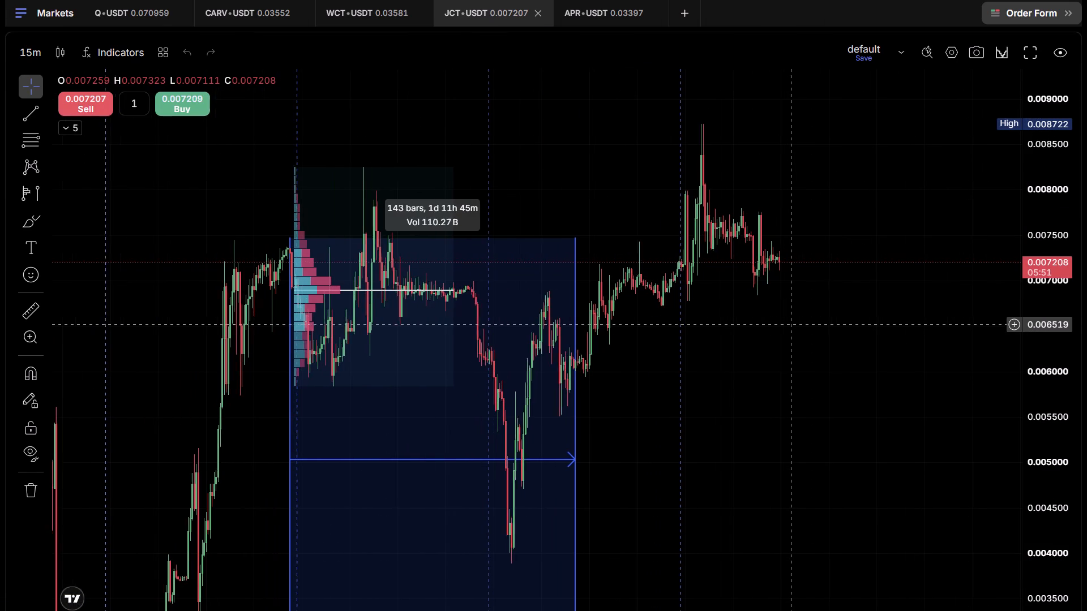
scroll(790, 324, "down", 2)
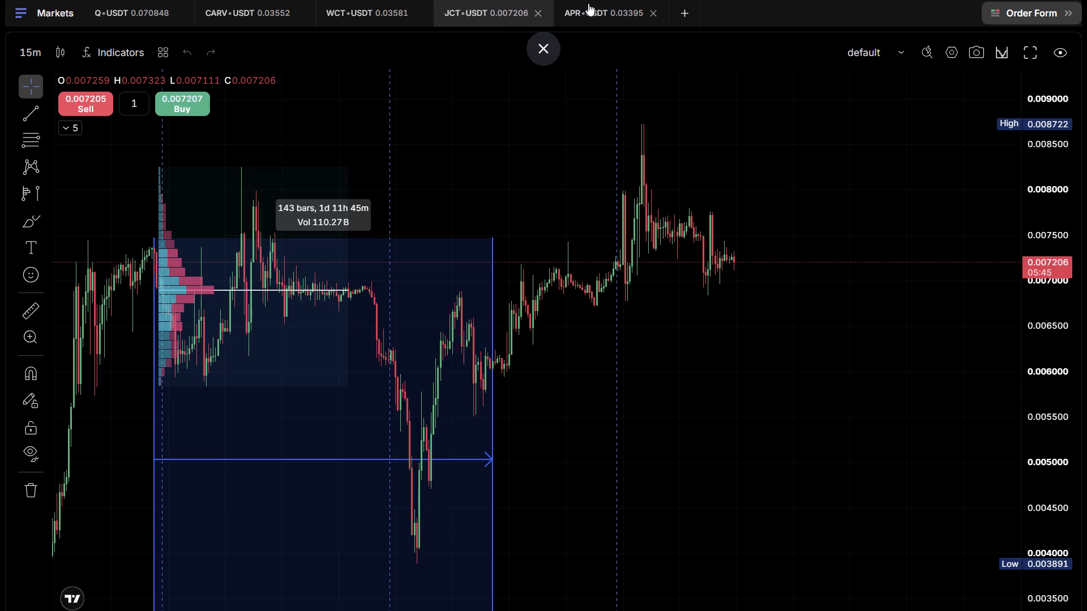
Examine the APR-USDT price history, and compare it with the WCT-USDT, JCT-USDT and CARV-USDT charts.
left_click(609, 16)
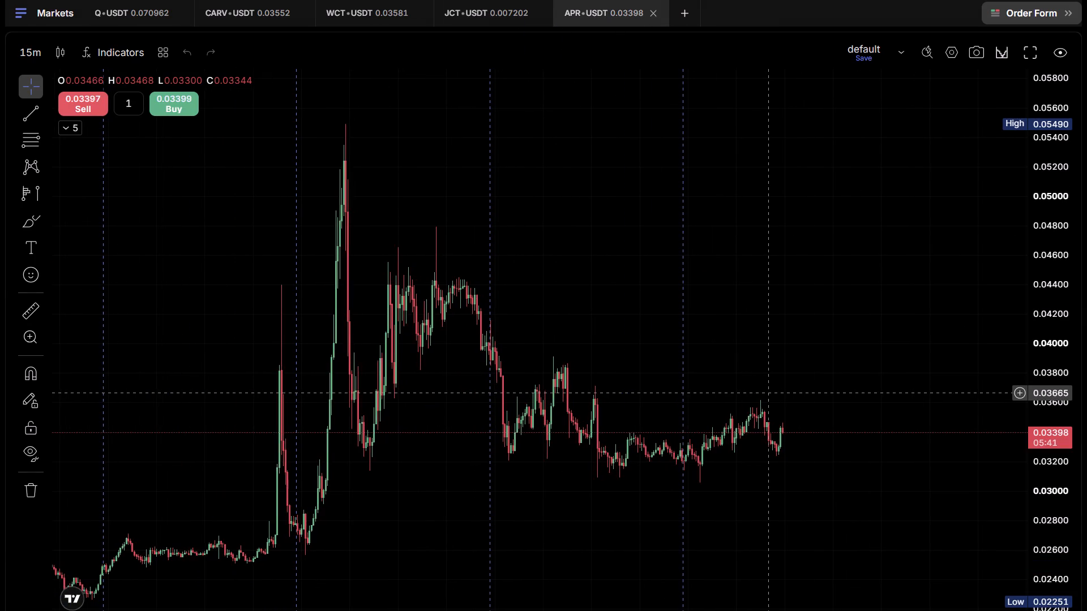
left_click_drag(848, 407, 806, 384)
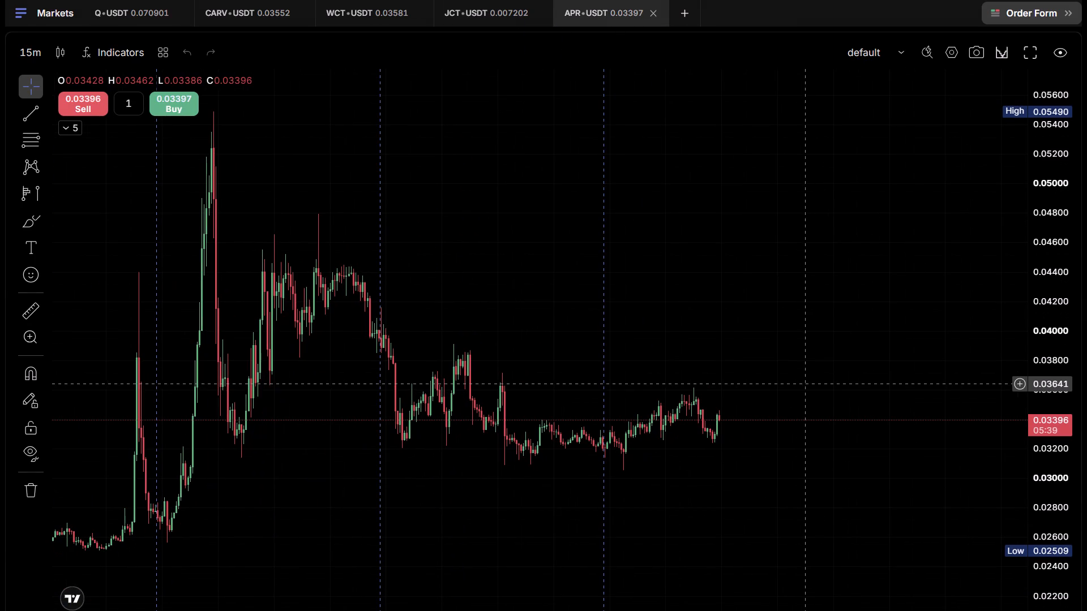
left_click(370, 4)
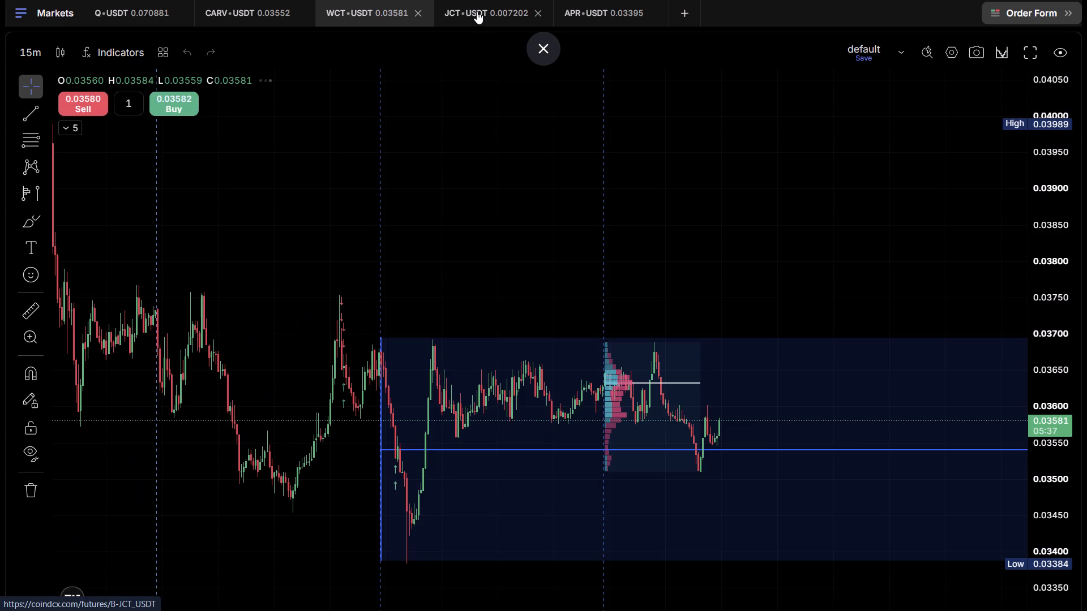
left_click(477, 11)
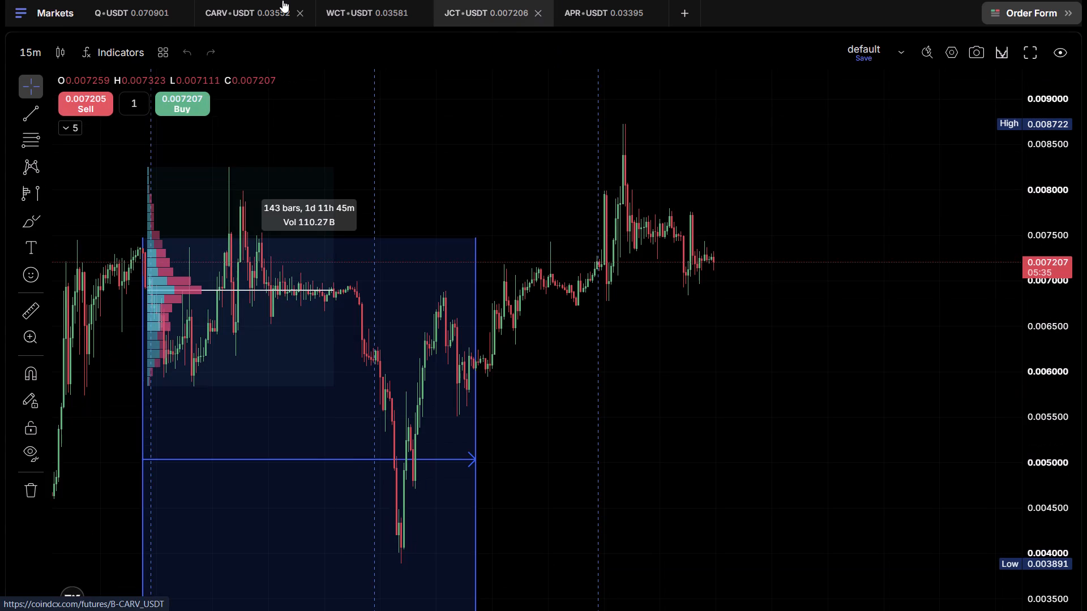
left_click(283, 0)
left_click(392, 5)
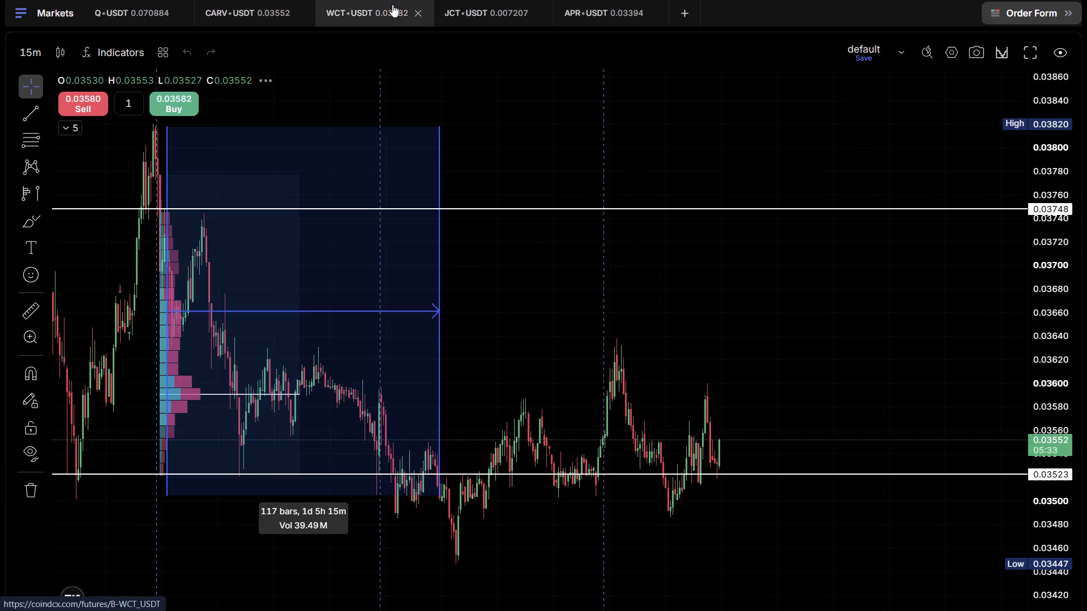
Add a fixed range volume profile on the WCT-USDT chart from the latest decline's start to the current candle.
scroll(730, 424, "up", 1)
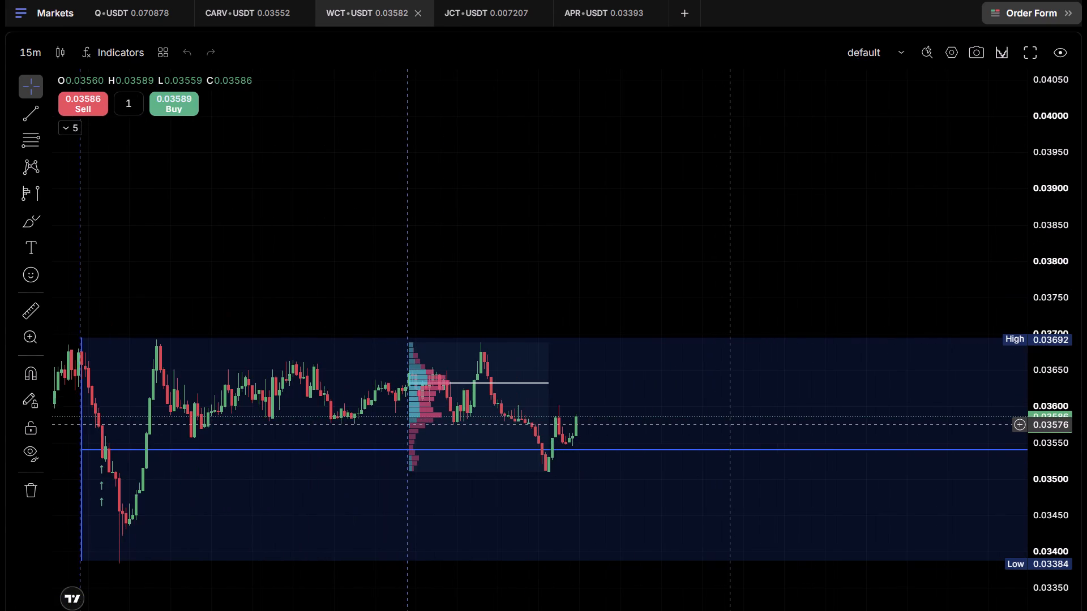
scroll(730, 424, "up", 1)
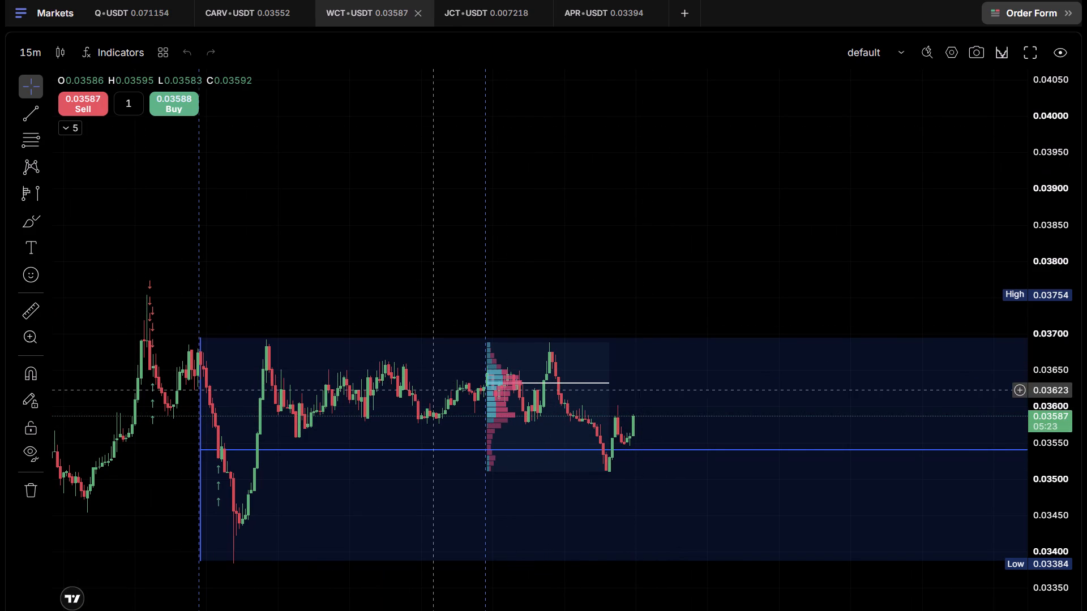
left_click(32, 203)
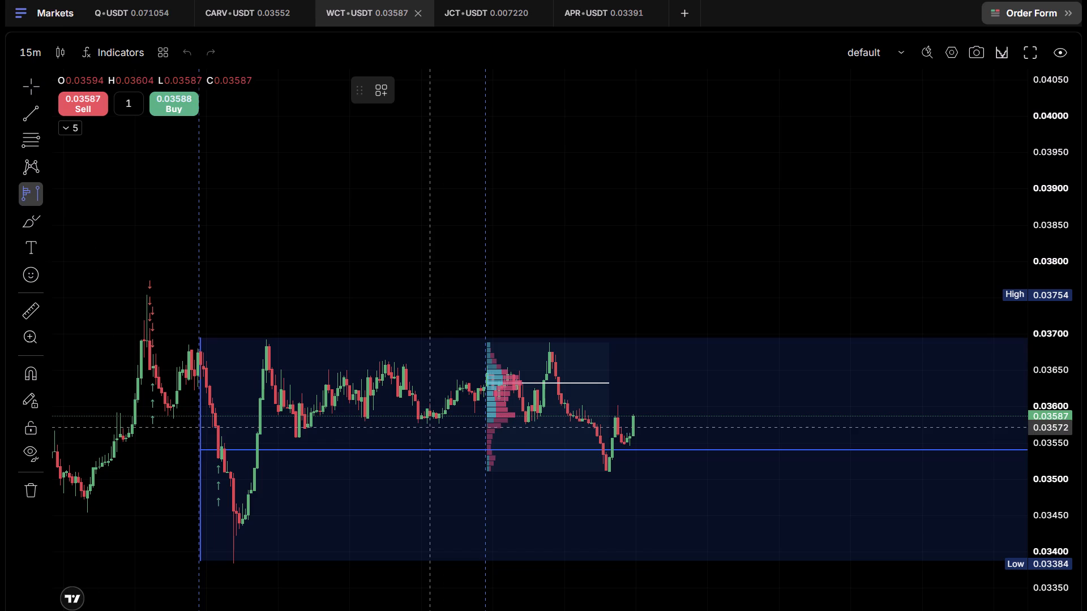
left_click_drag(567, 416, 654, 477)
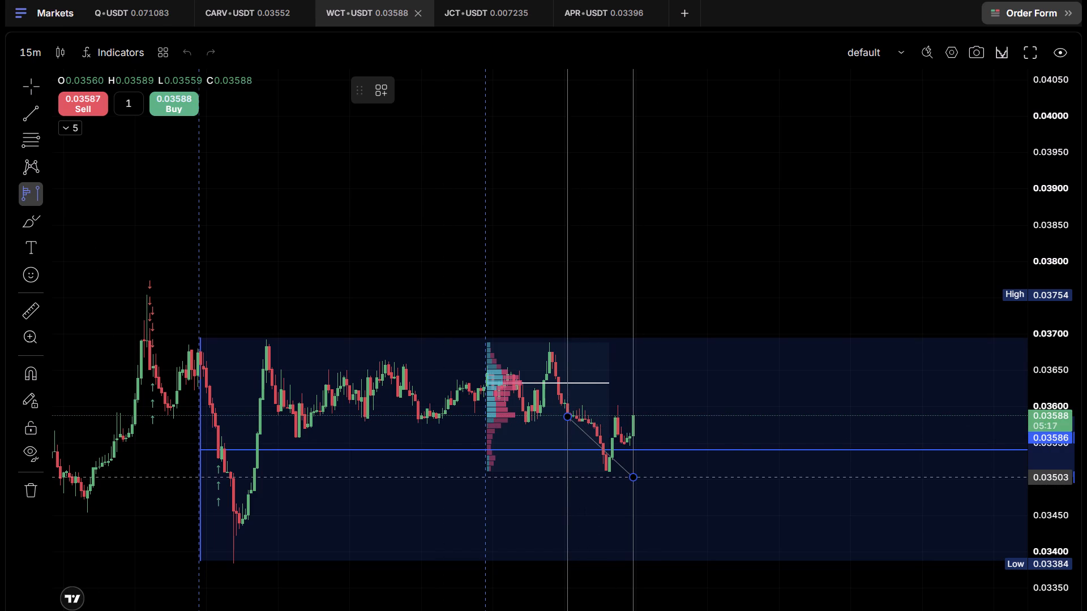
left_click(654, 477)
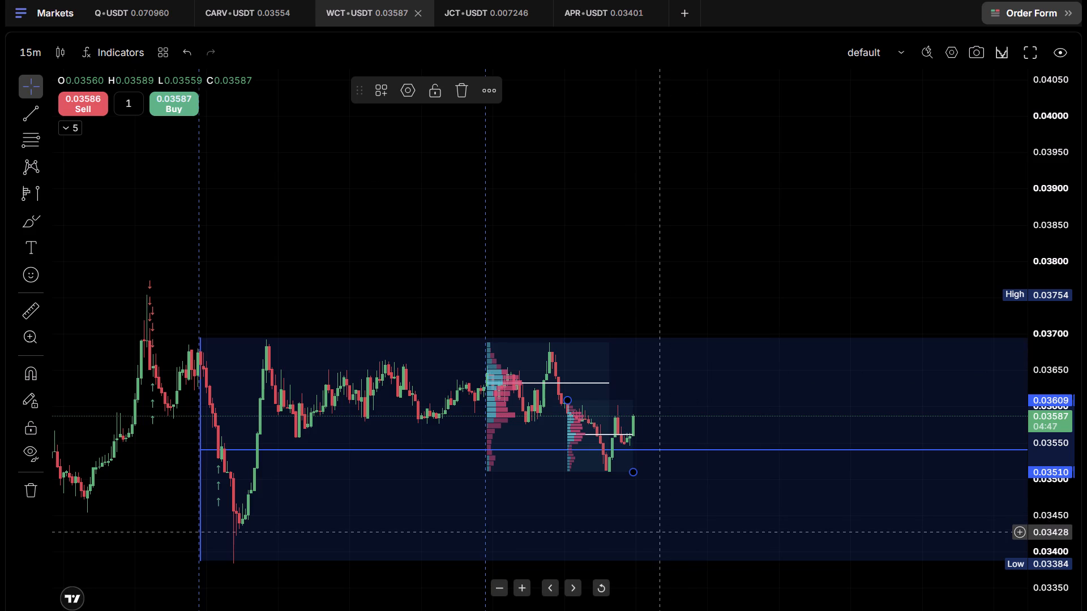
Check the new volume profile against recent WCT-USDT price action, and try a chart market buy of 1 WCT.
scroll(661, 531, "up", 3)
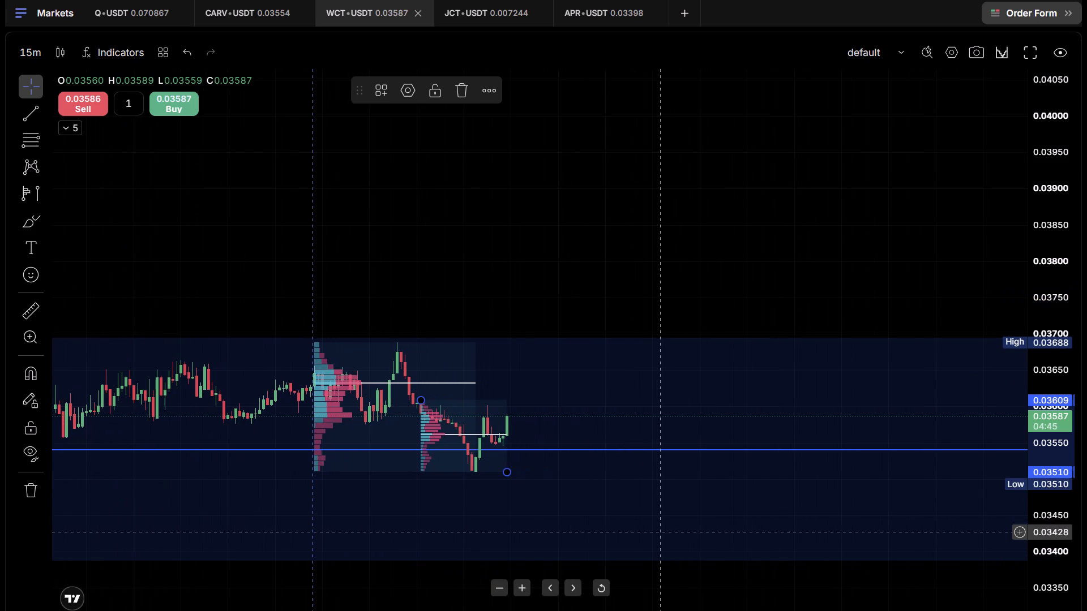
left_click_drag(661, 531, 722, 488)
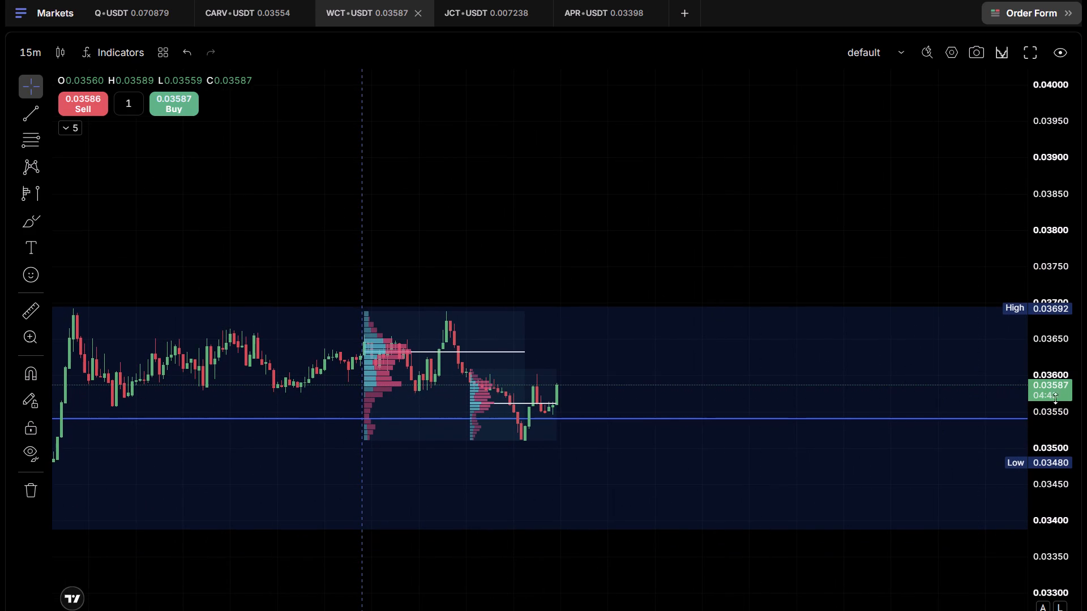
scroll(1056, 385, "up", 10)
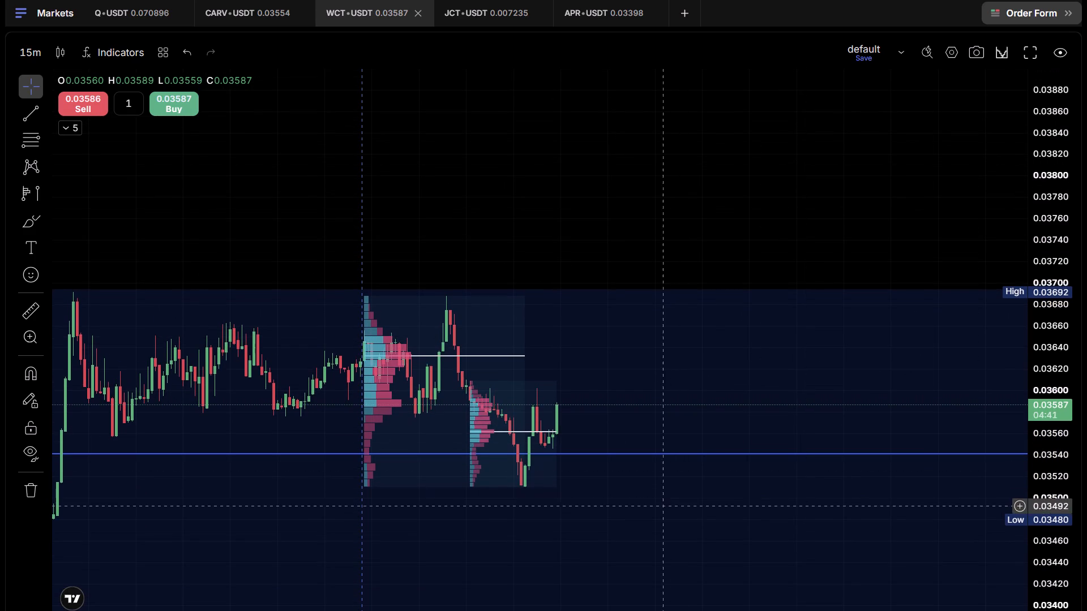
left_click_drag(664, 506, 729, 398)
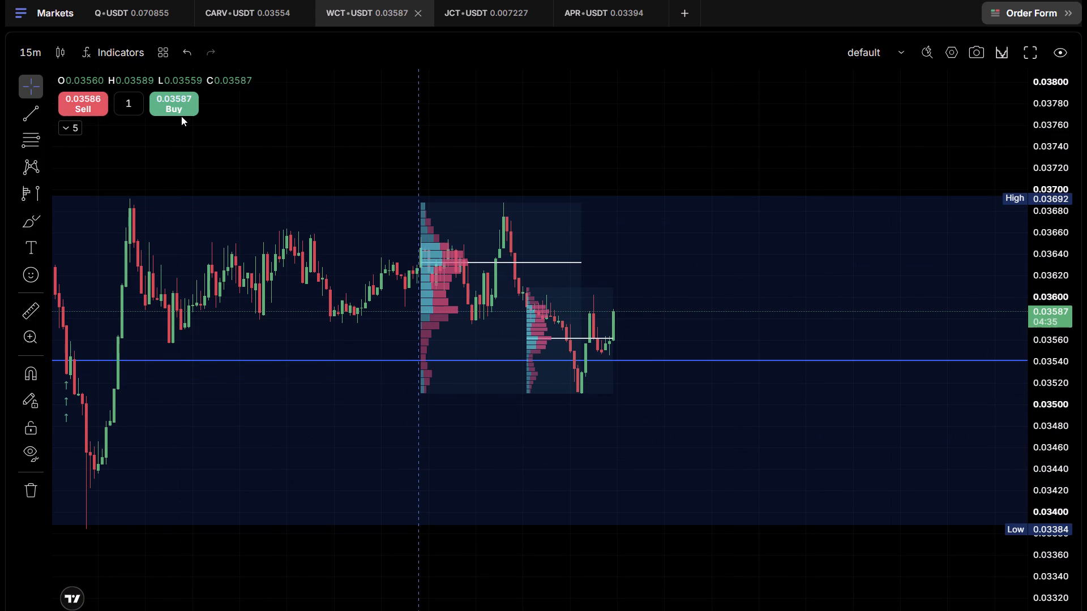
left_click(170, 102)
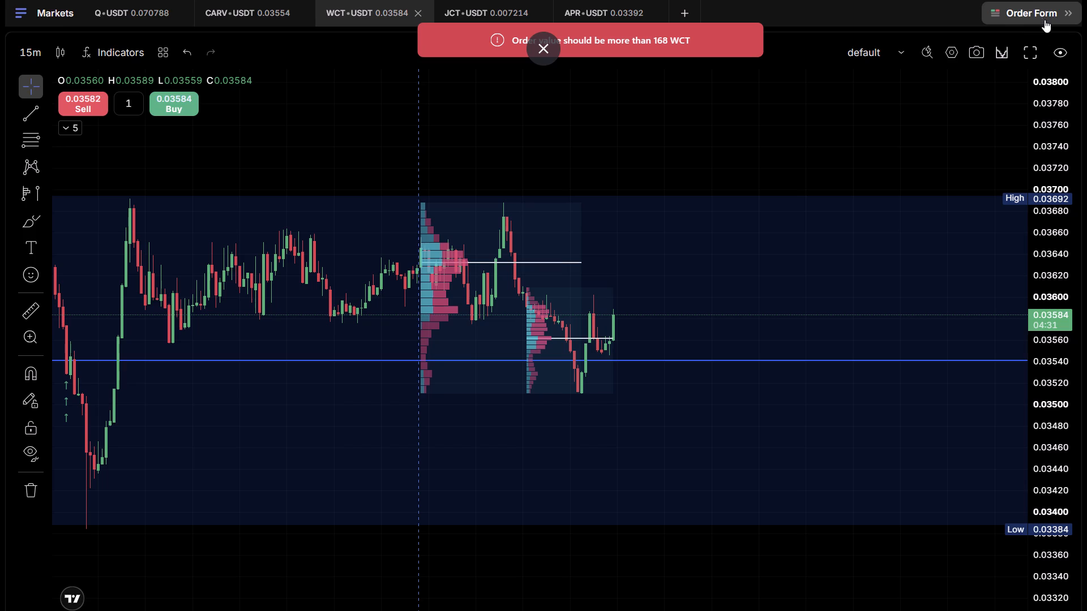
Show the order form alongside the WCT-USDT chart and set the long position's leverage to 3x.
left_click(1036, 50)
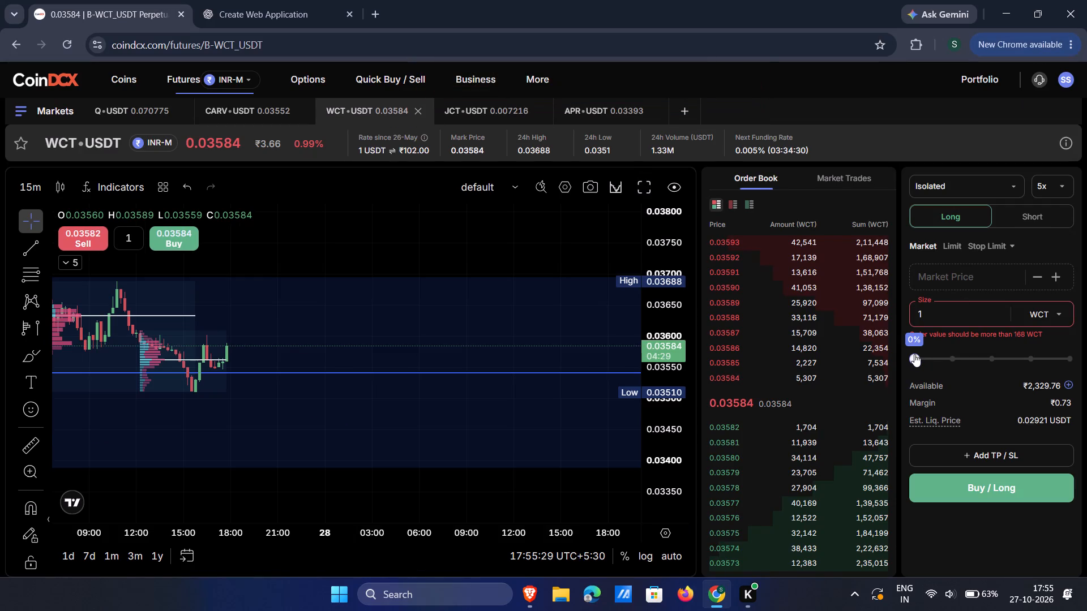
scroll(444, 455, "right", 1)
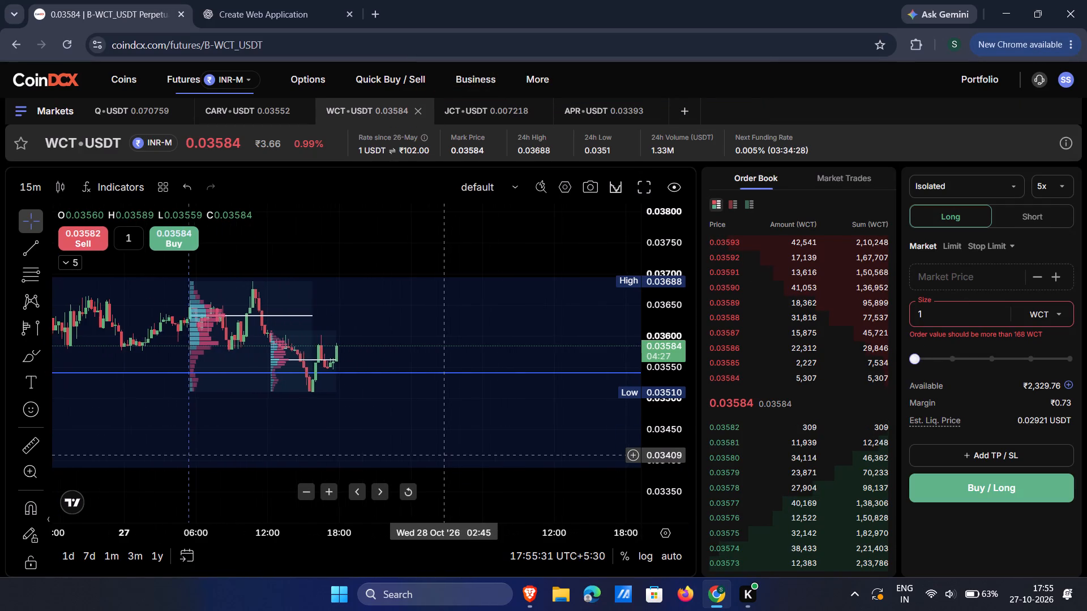
scroll(444, 455, "right", 2)
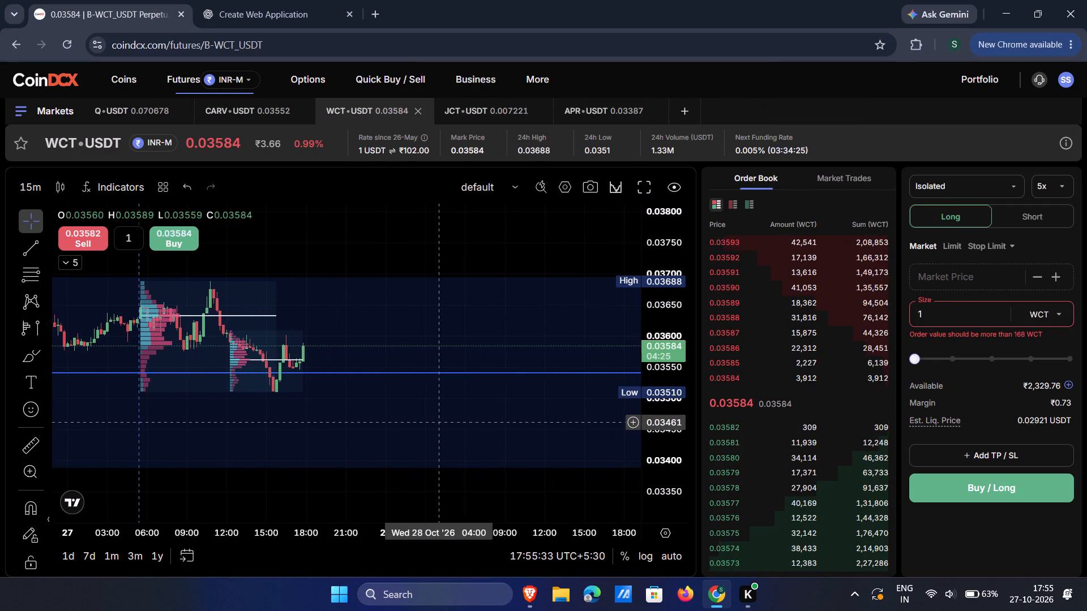
scroll(438, 423, "right", 1)
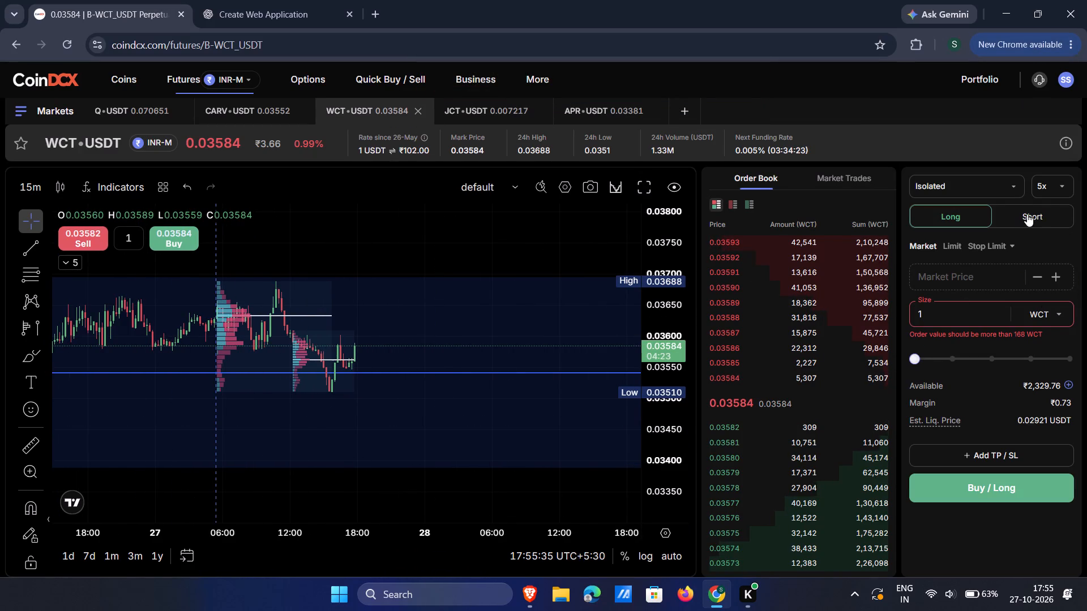
left_click(1047, 187)
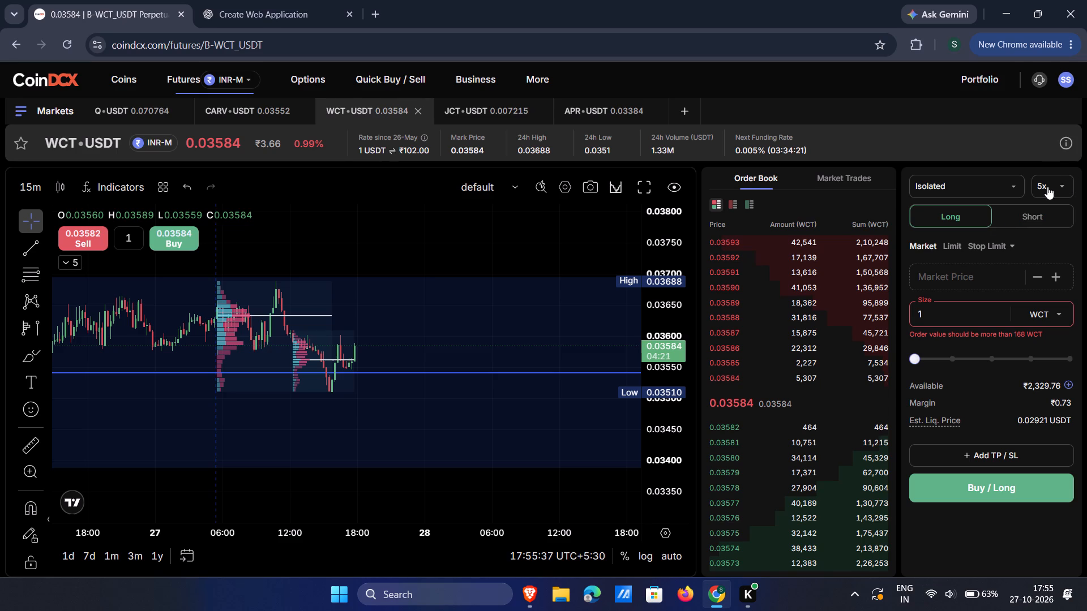
left_click(455, 247)
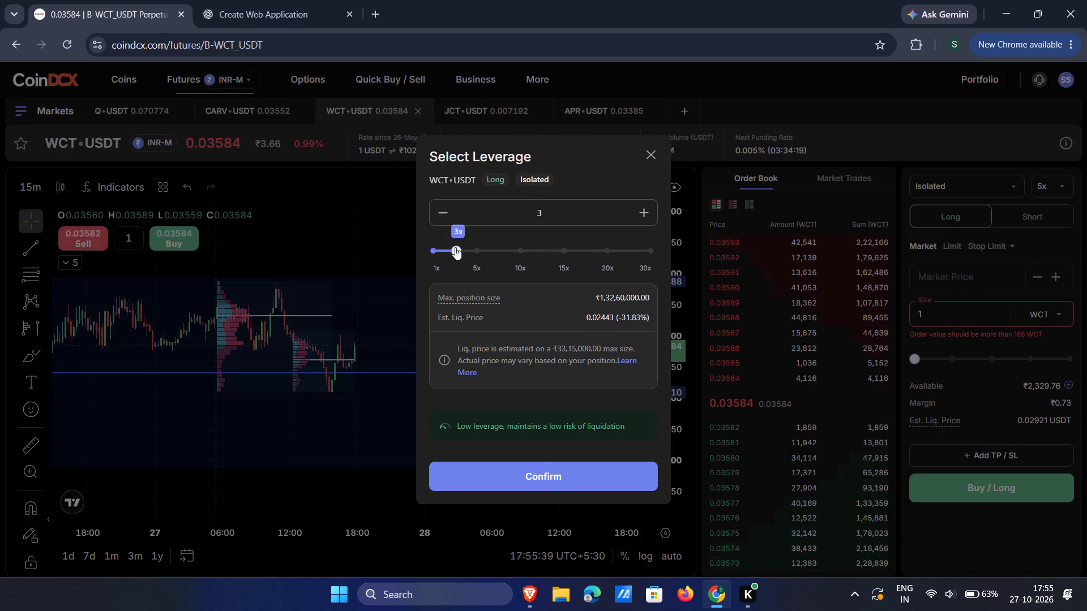
left_click(549, 479)
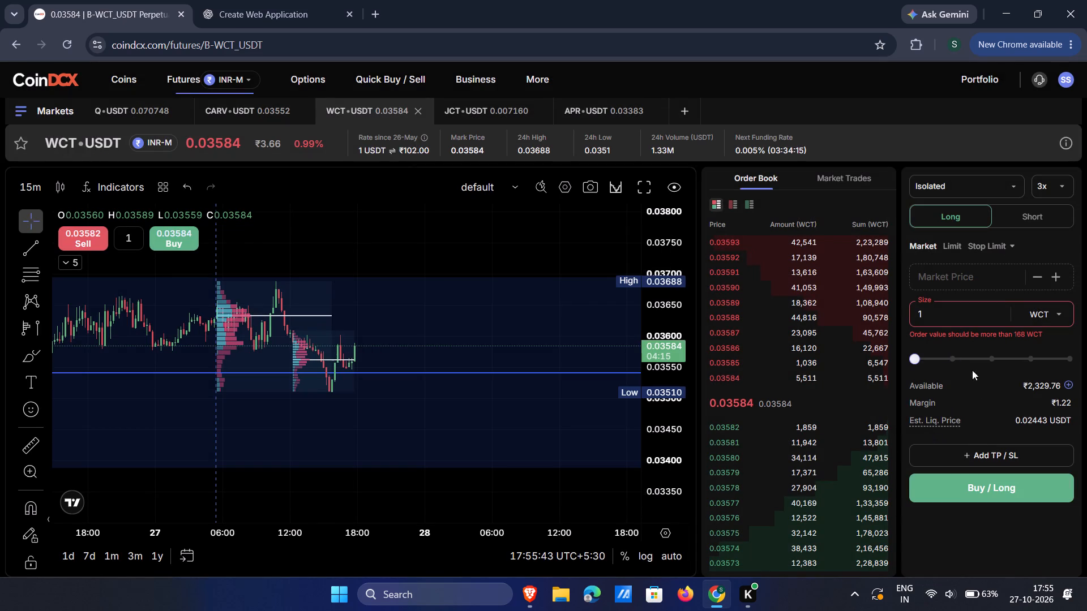
Set the order size to 267 WCT and place the market long order.
left_click_drag(918, 359, 949, 366)
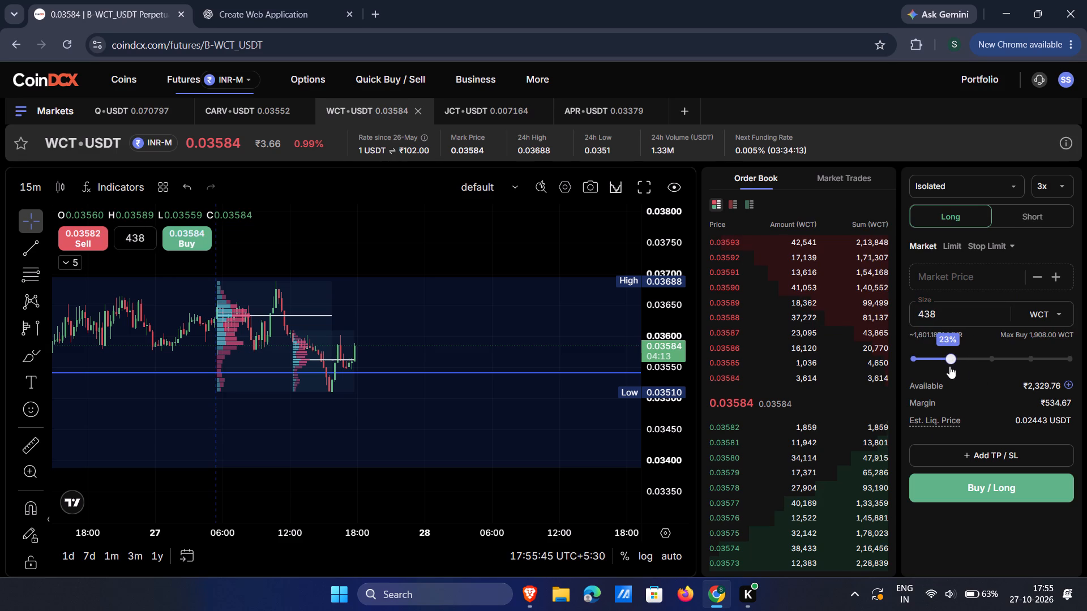
left_click_drag(949, 366, 934, 364)
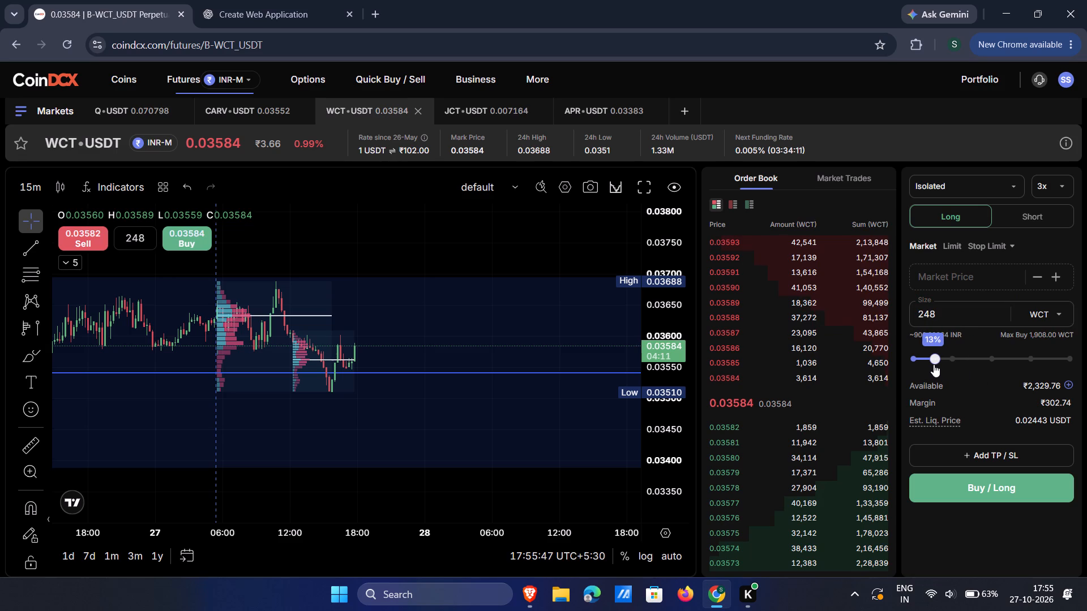
left_click_drag(934, 364, 935, 366)
left_click(994, 530)
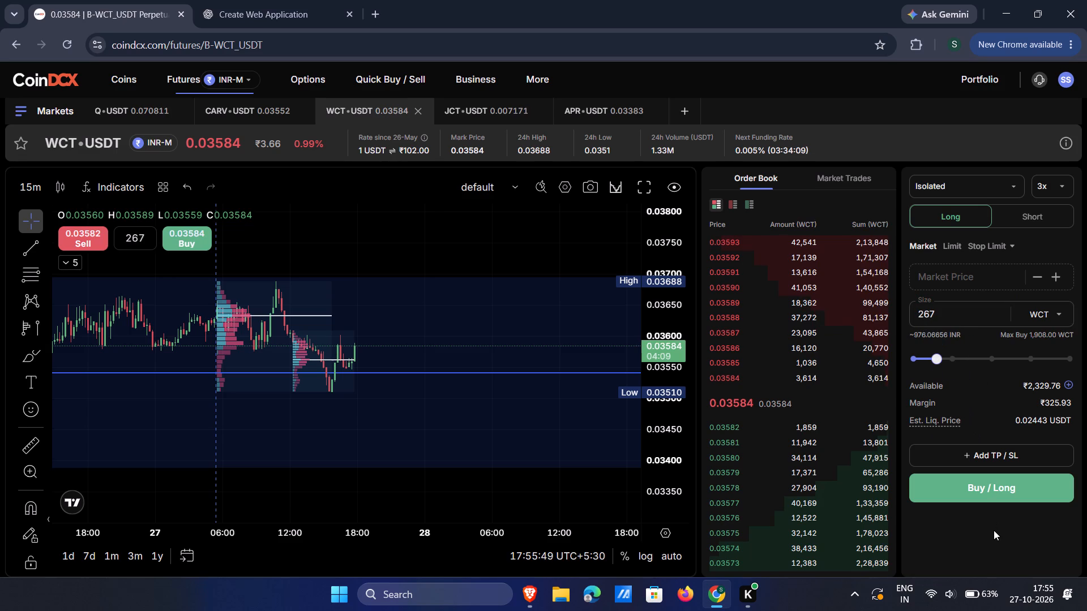
scroll(428, 406, "up", 1)
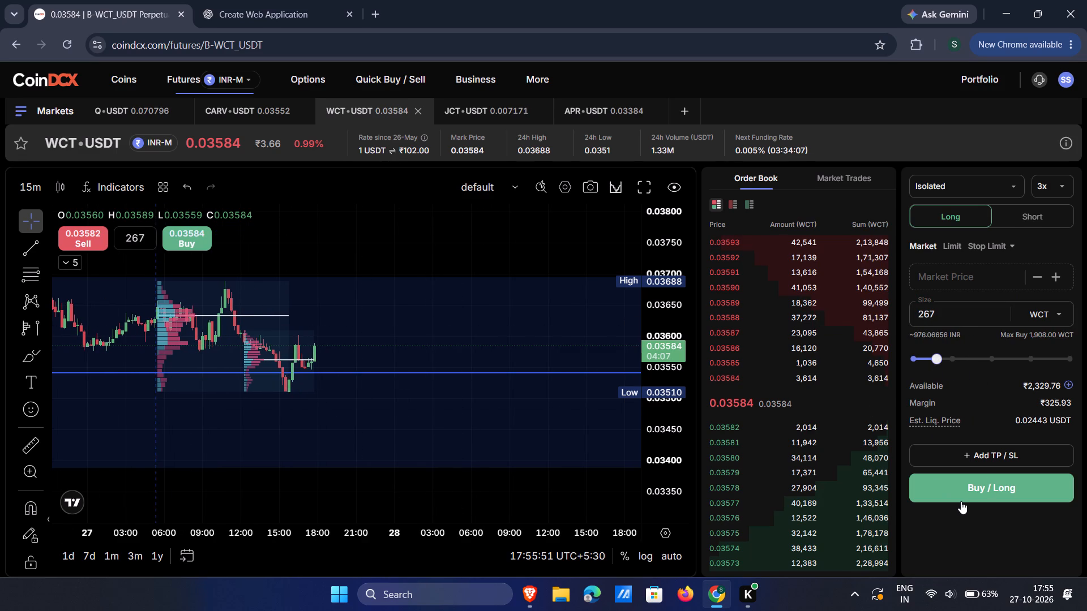
left_click(962, 501)
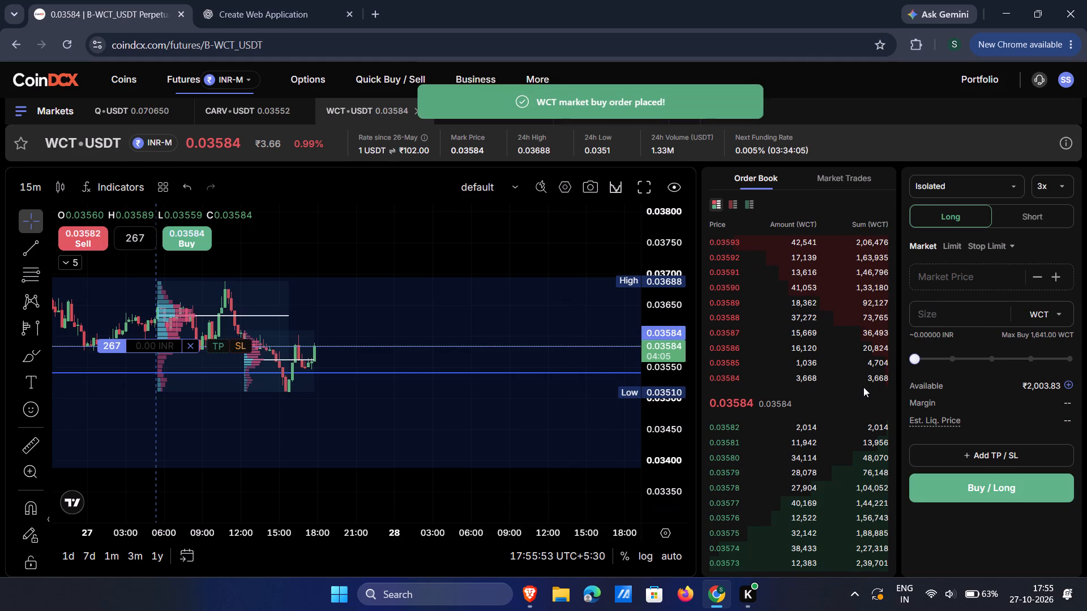
Add a stop loss at about 0.03514 to the open 267 WCT long position on the chart.
scroll(863, 387, "down", 1)
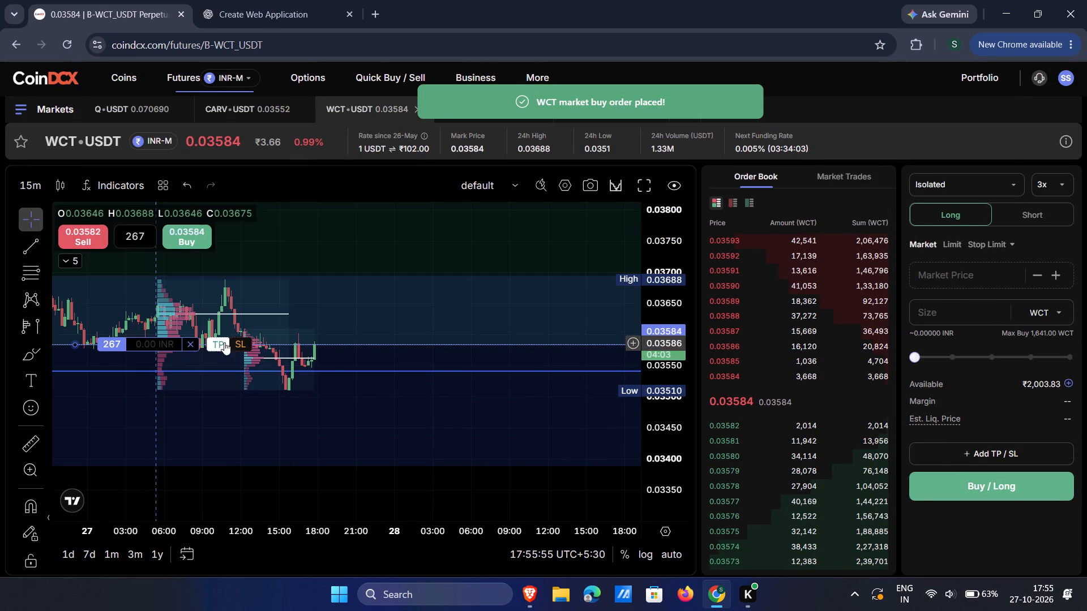
left_click_drag(240, 346, 251, 385)
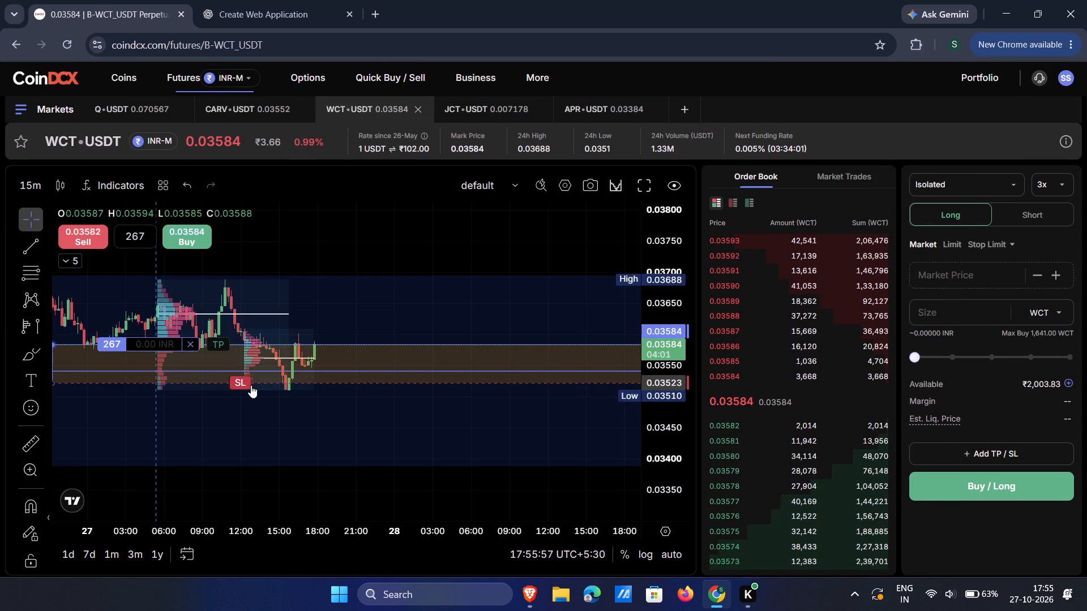
left_click_drag(251, 385, 254, 392)
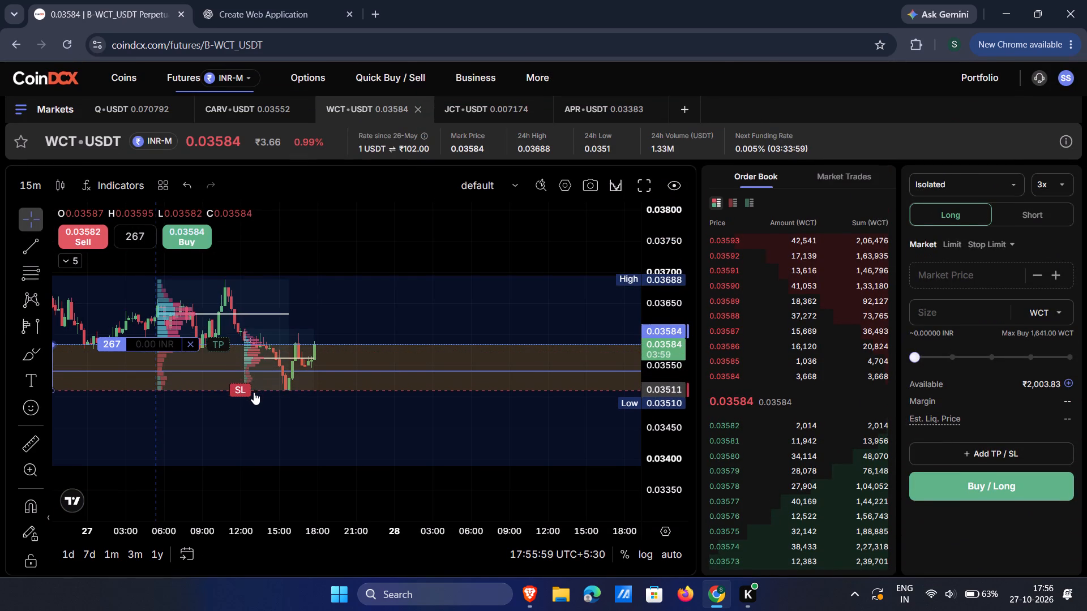
left_click_drag(254, 392, 254, 389)
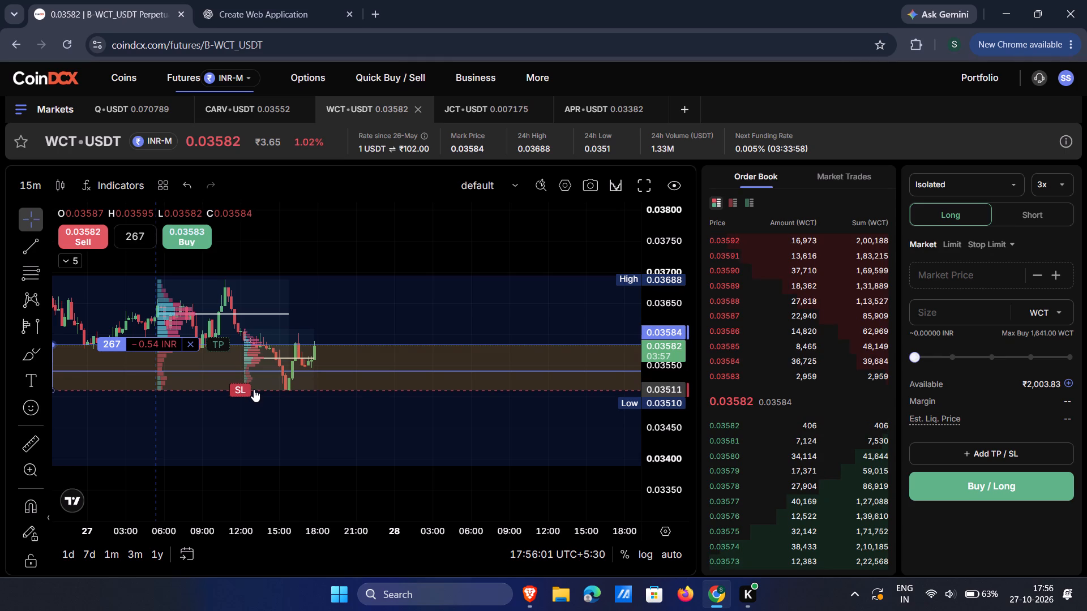
left_click_drag(254, 389, 254, 388)
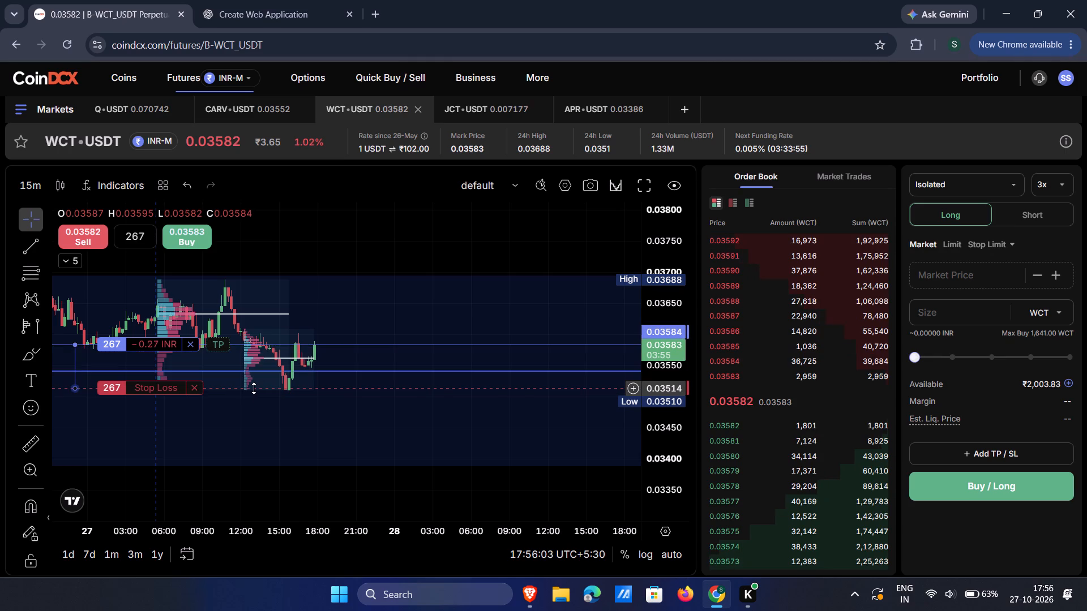
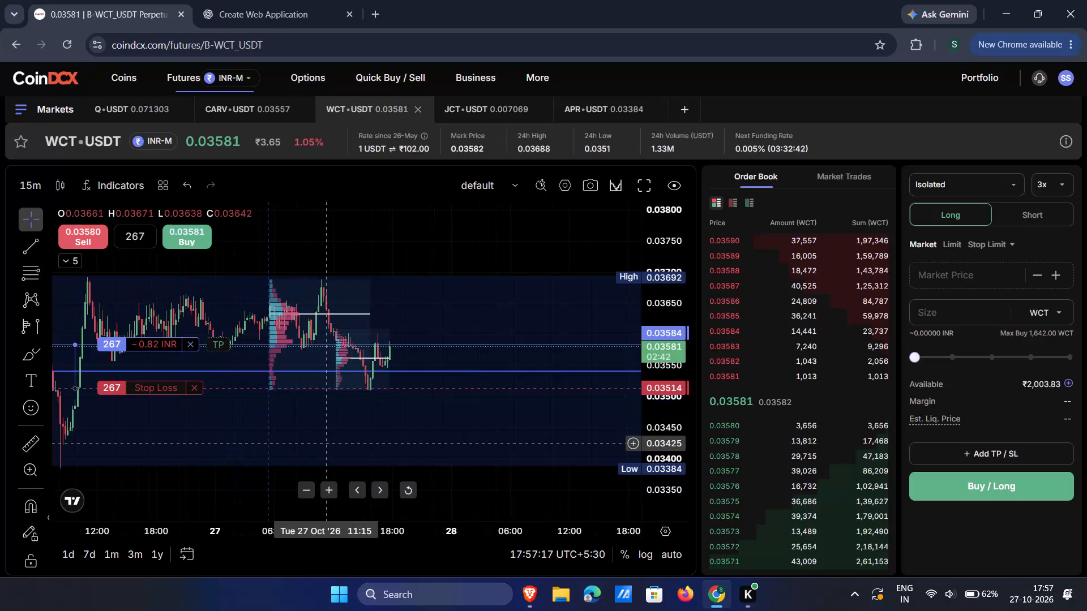
Add a take profit at about 0.03686 to the open 267 WCT long position on the chart.
scroll(327, 444, "down", 1)
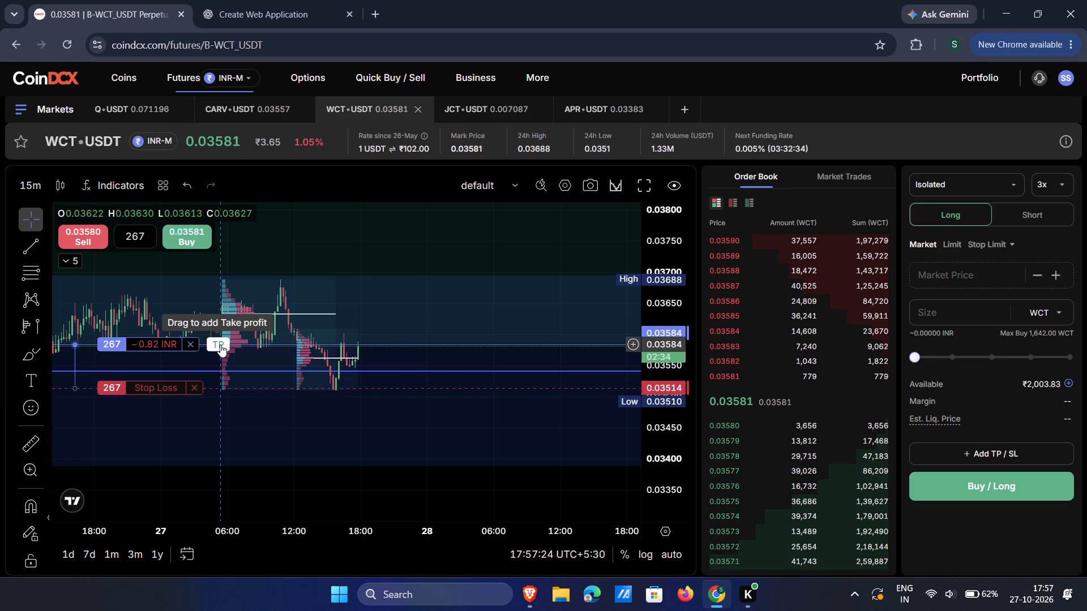
left_click_drag(220, 345, 218, 277)
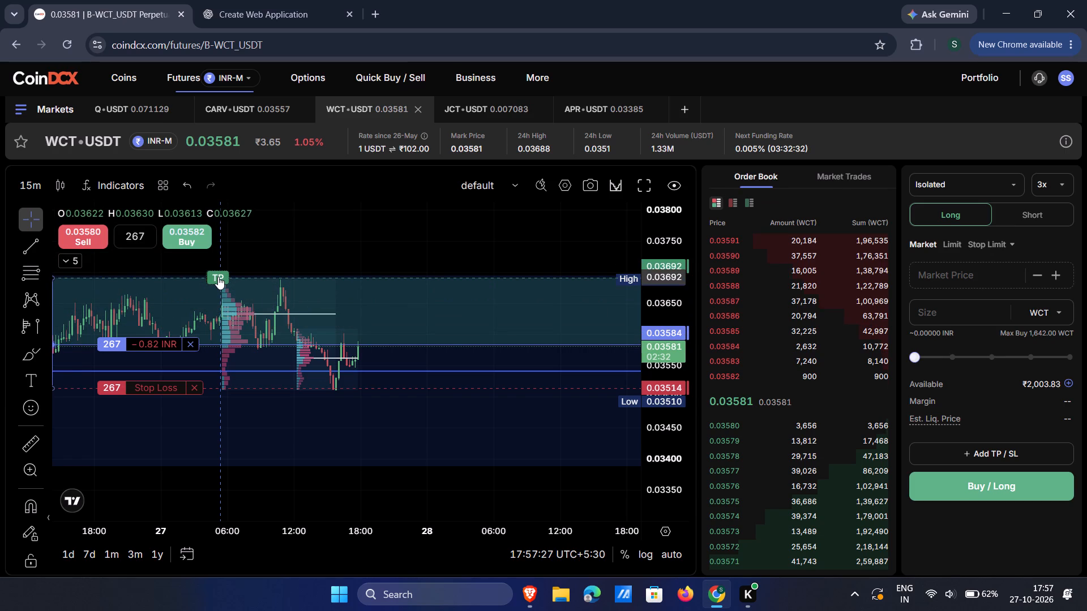
left_click_drag(218, 277, 229, 290)
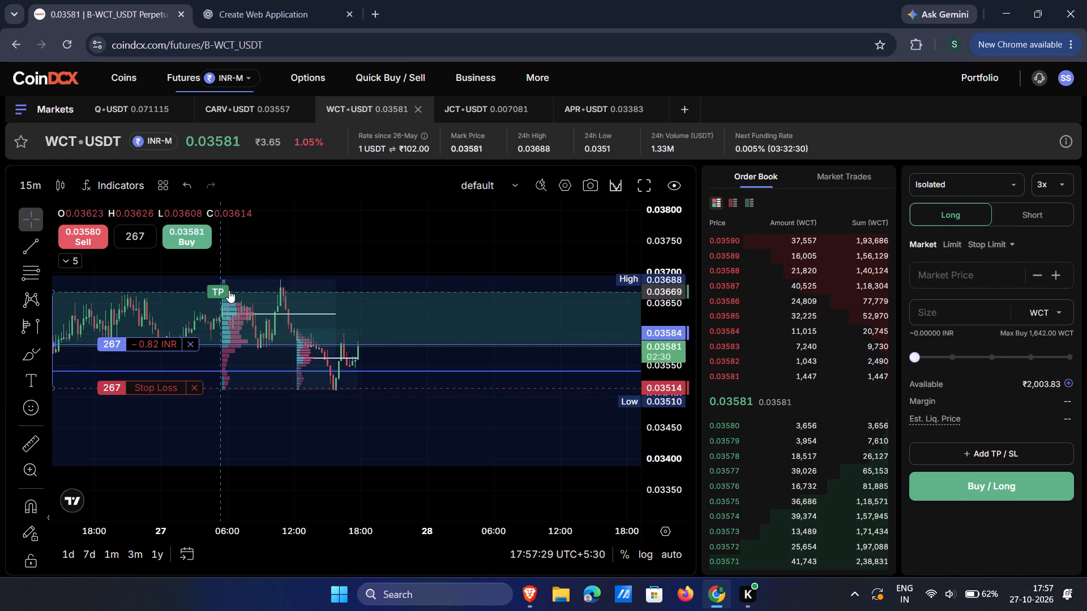
left_click_drag(229, 290, 227, 287)
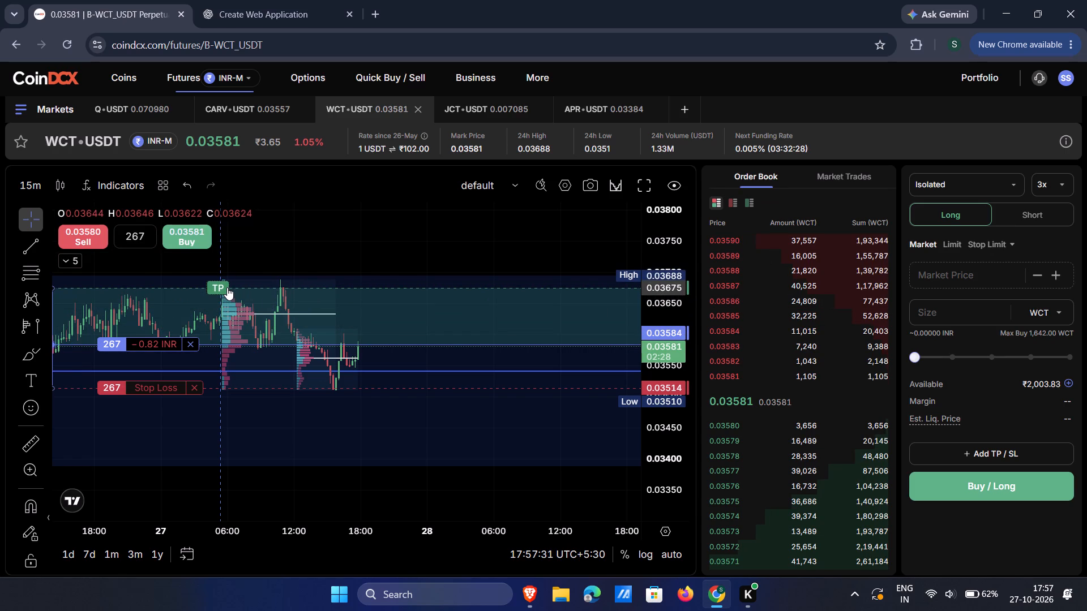
left_click_drag(227, 287, 228, 287)
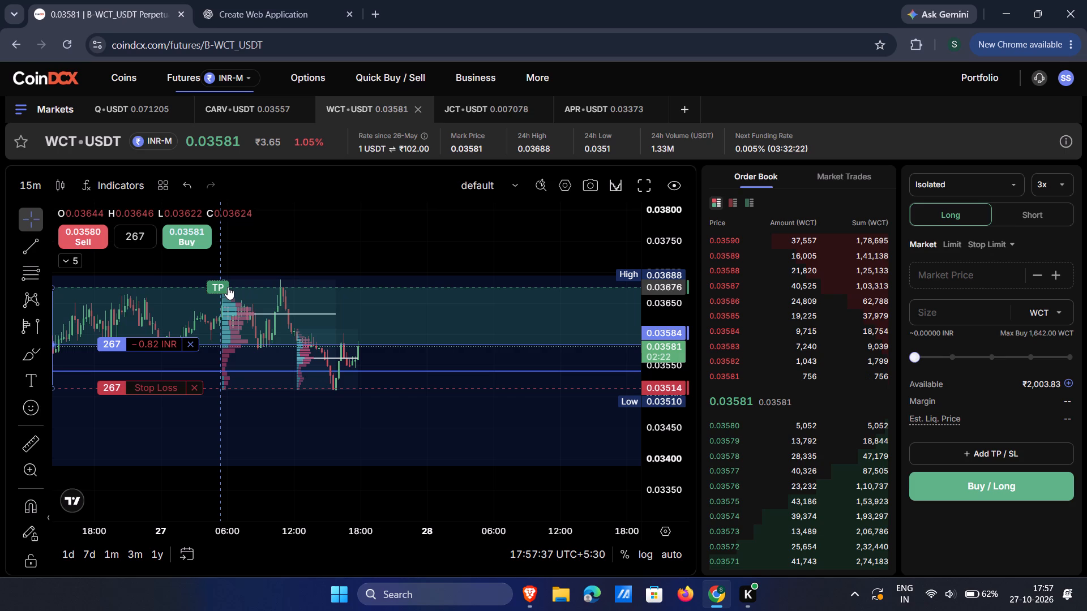
left_click_drag(228, 287, 225, 280)
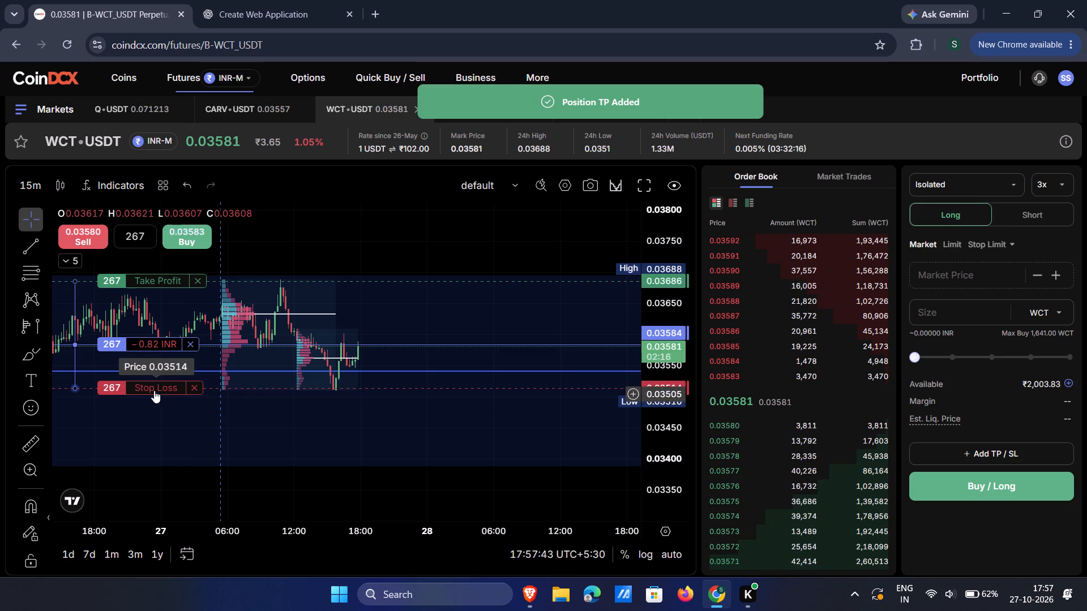
Move the 267 WCT position's stop loss to about 0.03541 and review the position's TP/SL settings without changing them.
left_click_drag(152, 389, 157, 371)
scroll(766, 406, "down", 2)
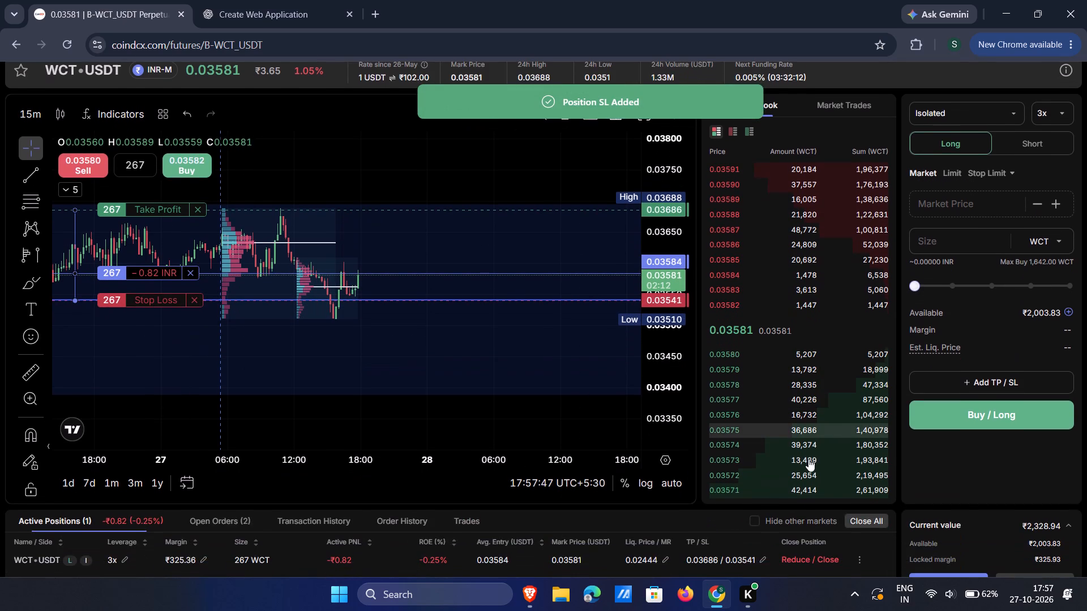
scroll(808, 459, "down", 2)
left_click(761, 425)
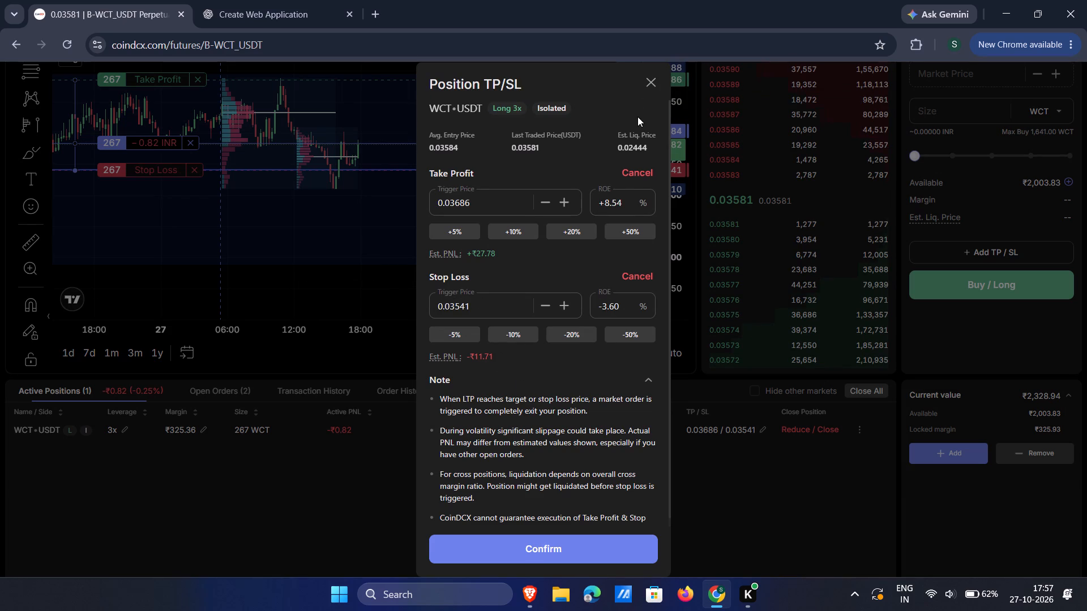
left_click(650, 85)
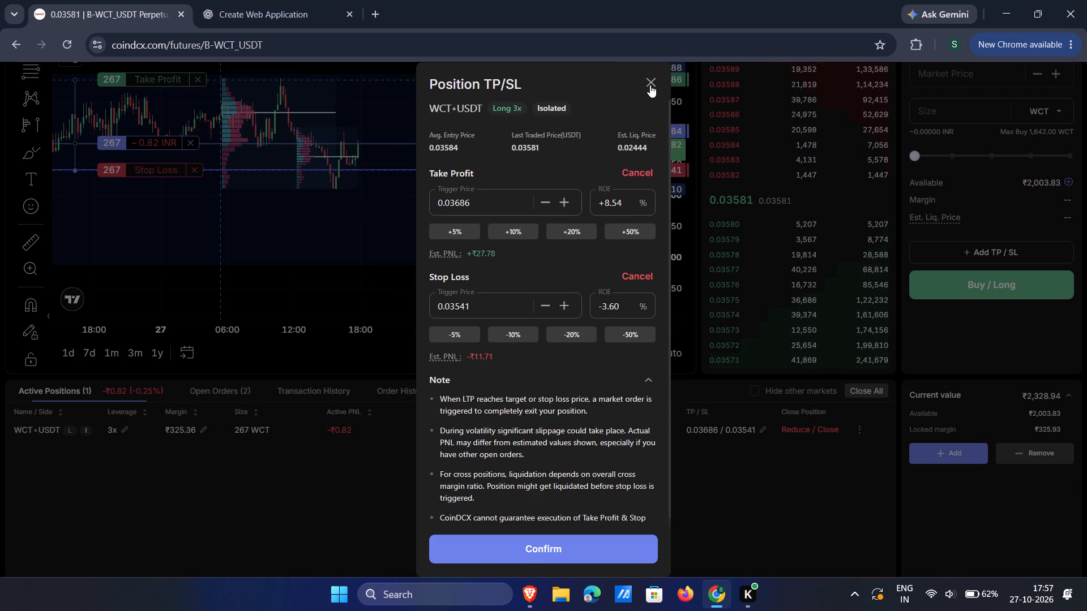
scroll(516, 456, "up", 3)
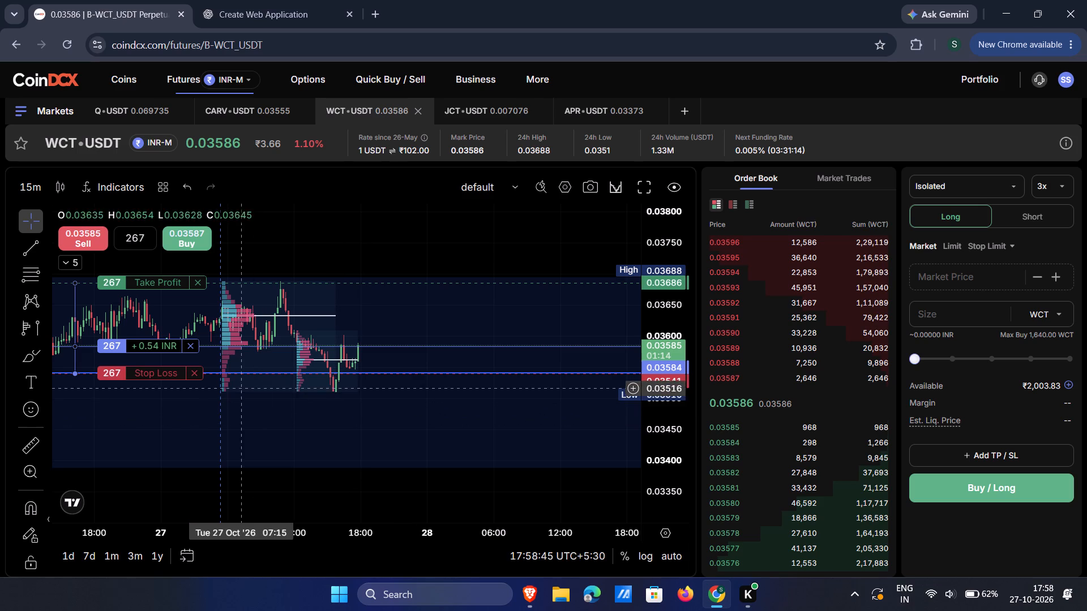
Draw a long position projection after the latest WCT-USDT candles, with its entry at about 0.03541.
scroll(329, 389, "right", 2)
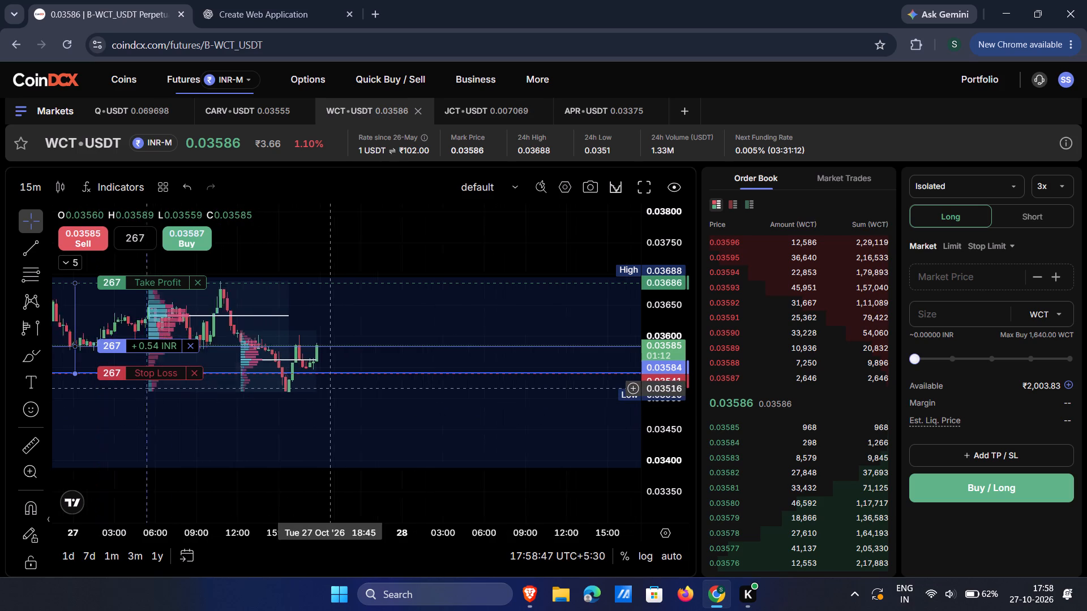
scroll(329, 389, "right", 1)
left_click_drag(307, 409, 393, 450)
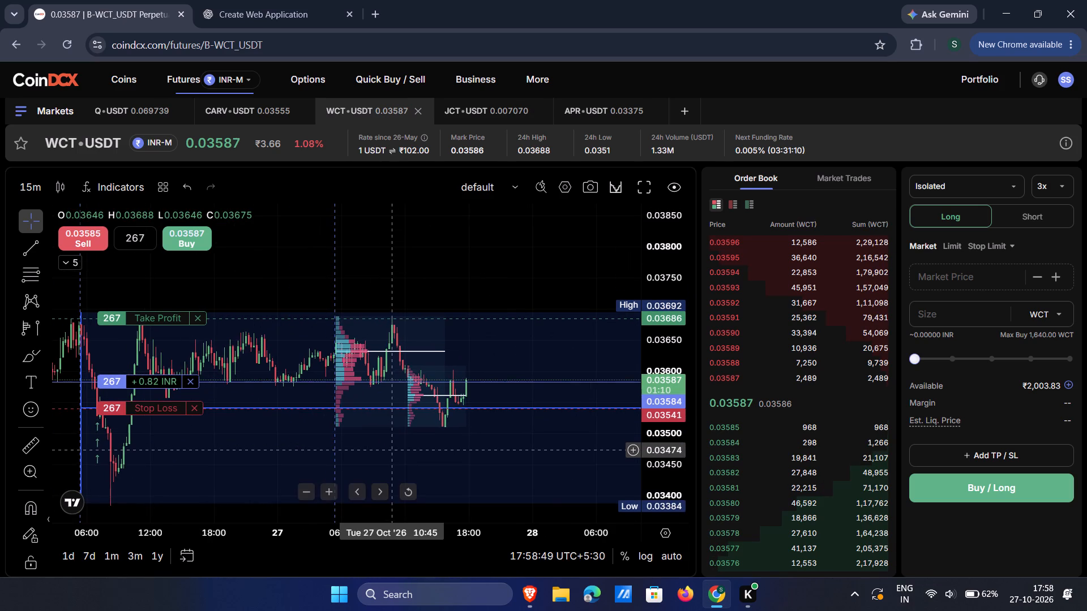
scroll(393, 450, "up", 2)
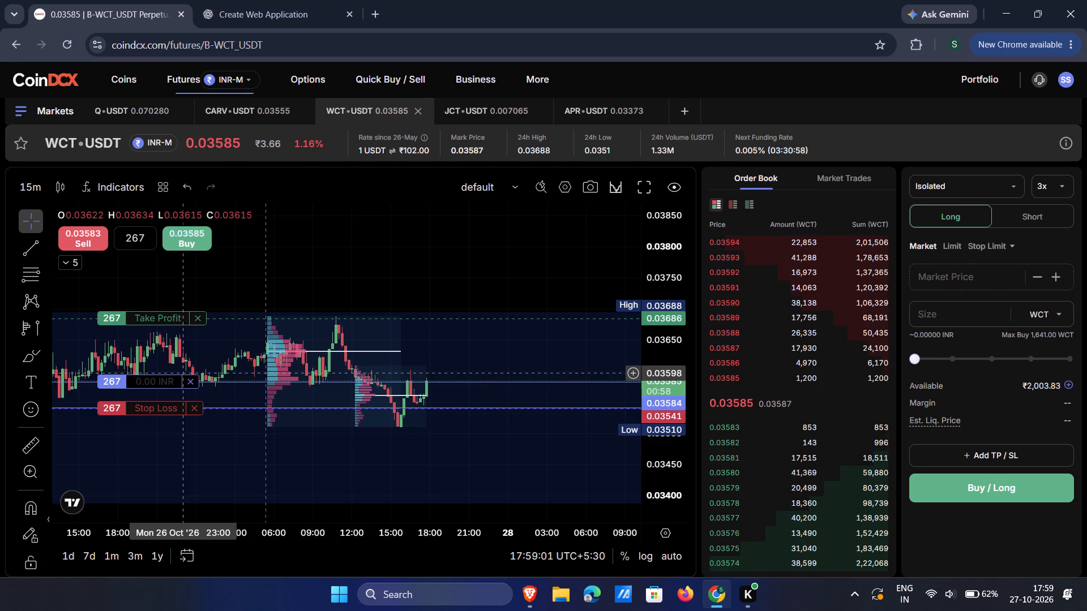
left_click(44, 272)
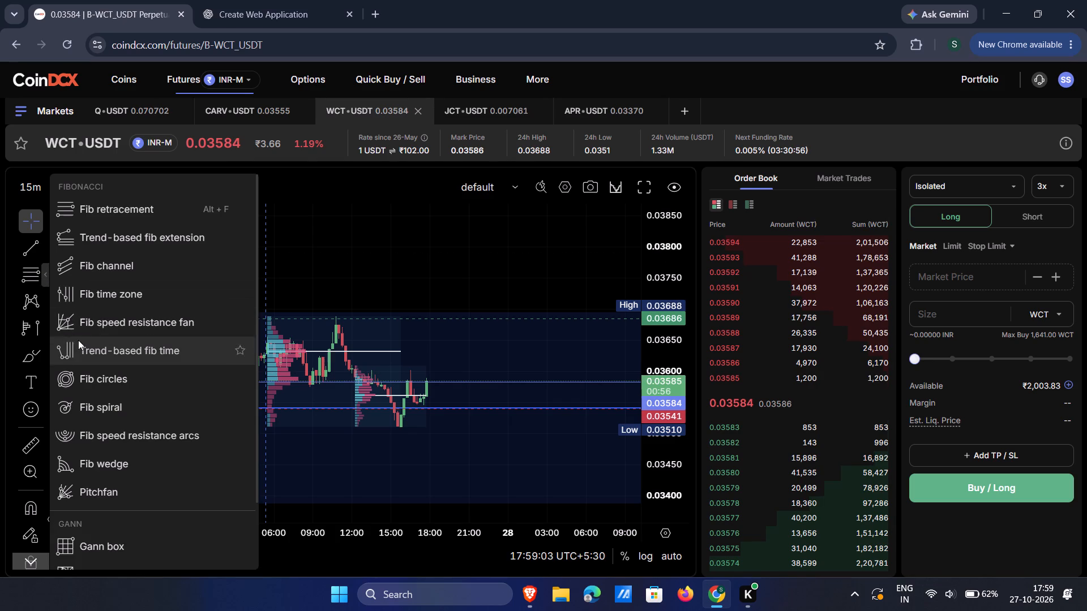
left_click(45, 304)
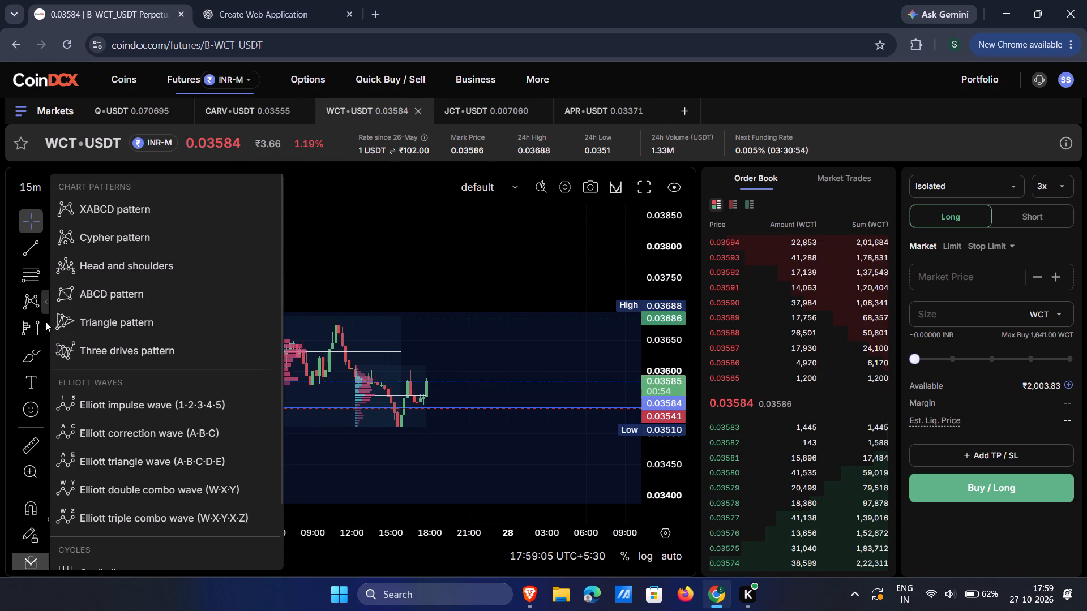
left_click(46, 330)
left_click(154, 227)
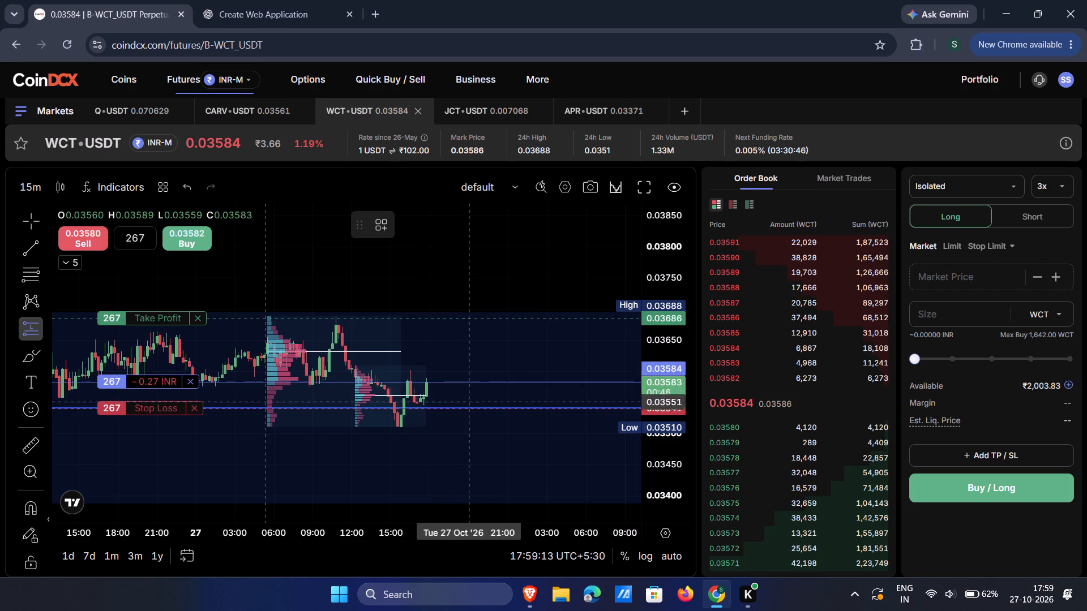
left_click_drag(431, 408, 427, 369)
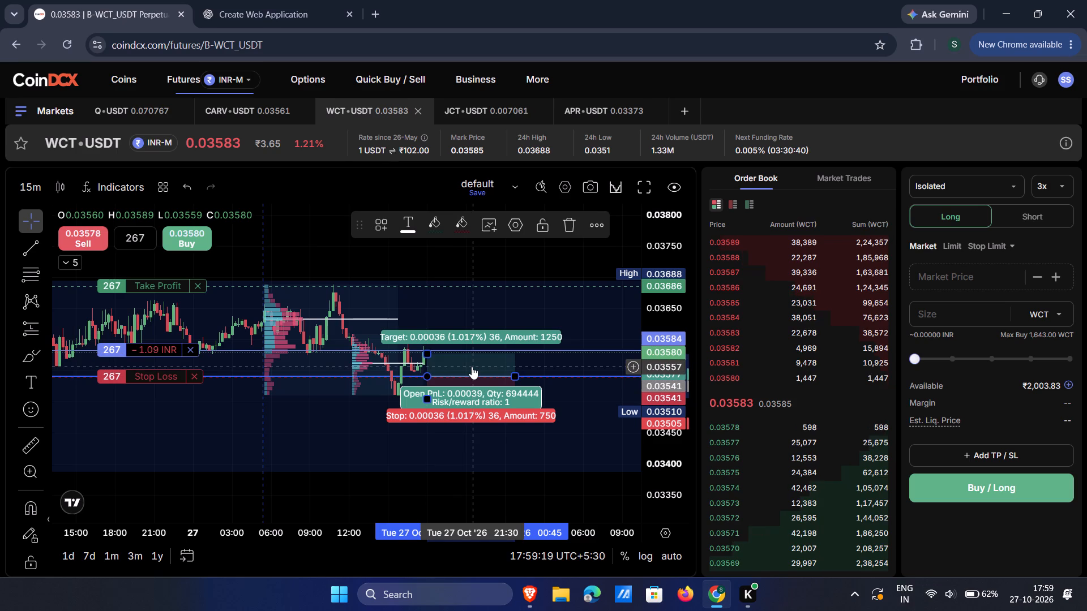
Move the long position projection to the latest candle so that its entry sits at about 0.03580.
left_click_drag(472, 367, 504, 372)
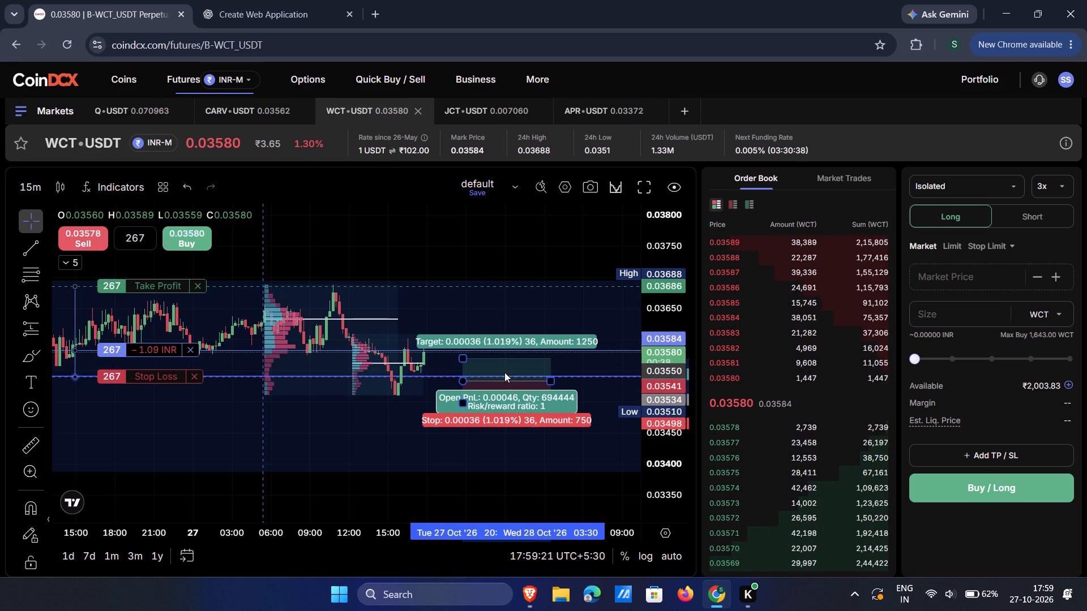
left_click_drag(504, 372, 468, 345)
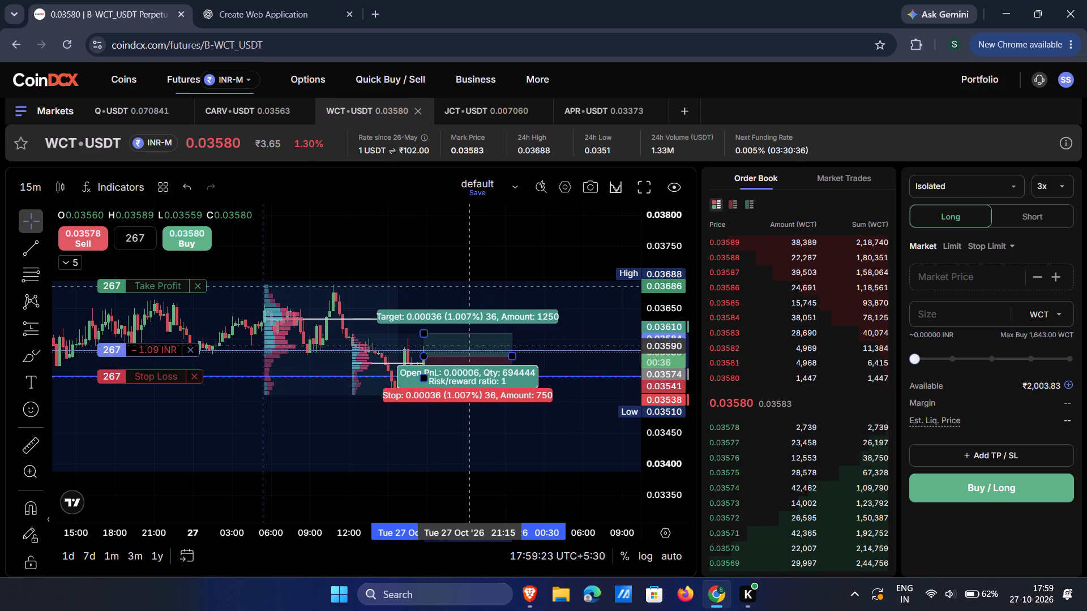
left_click_drag(468, 345, 468, 344)
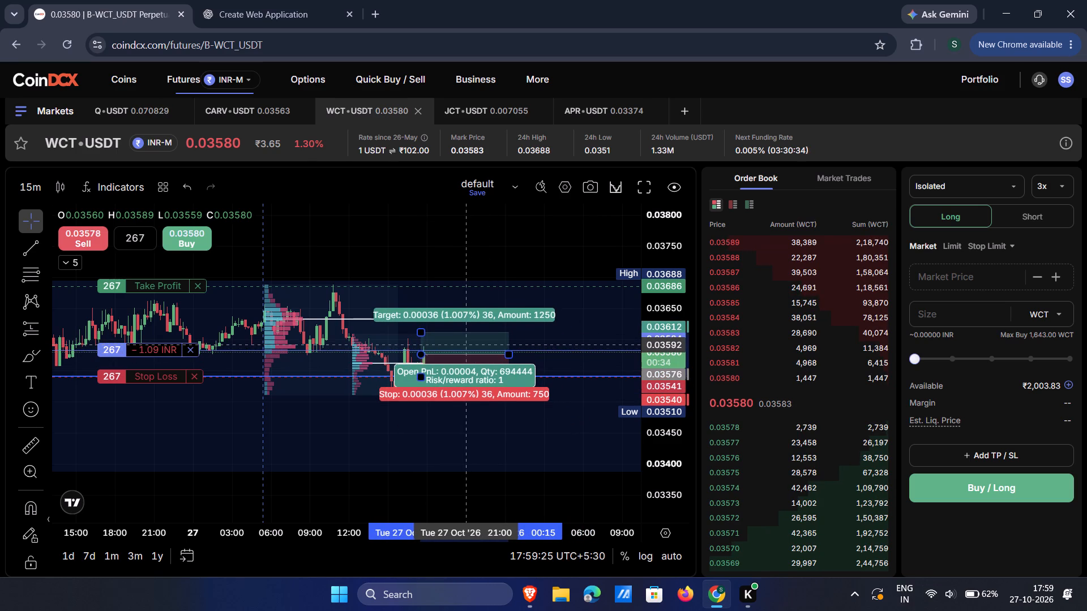
left_click_drag(468, 344, 470, 348)
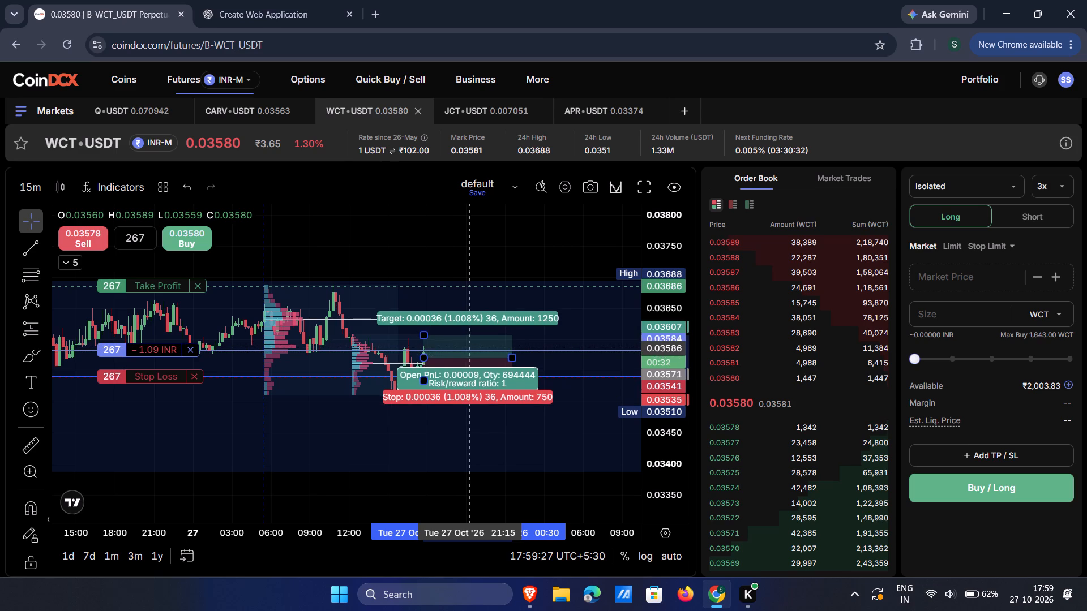
left_click_drag(470, 348, 472, 353)
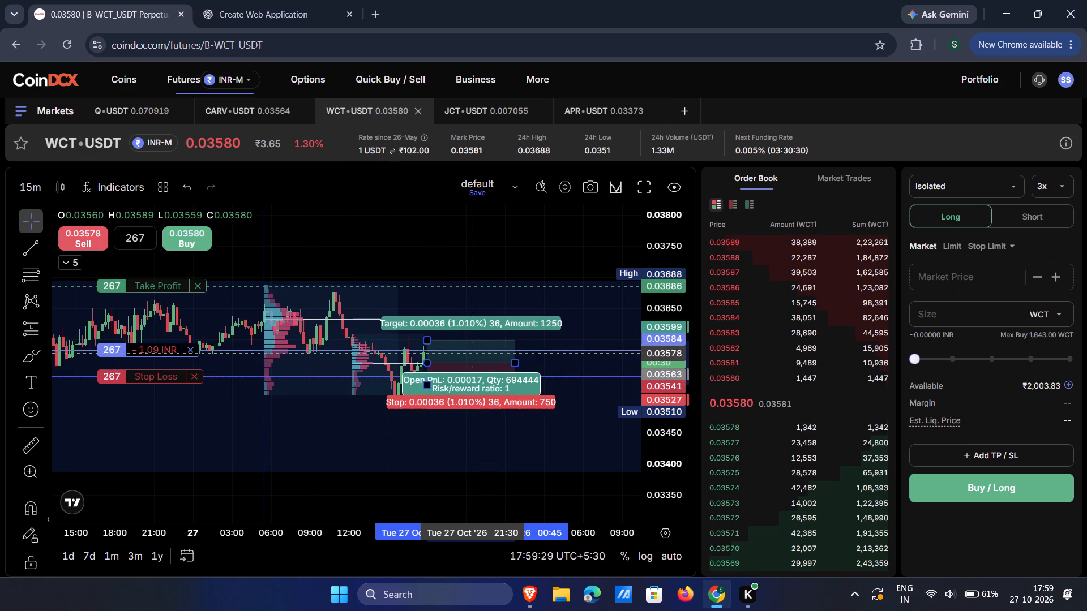
left_click_drag(472, 353, 469, 343)
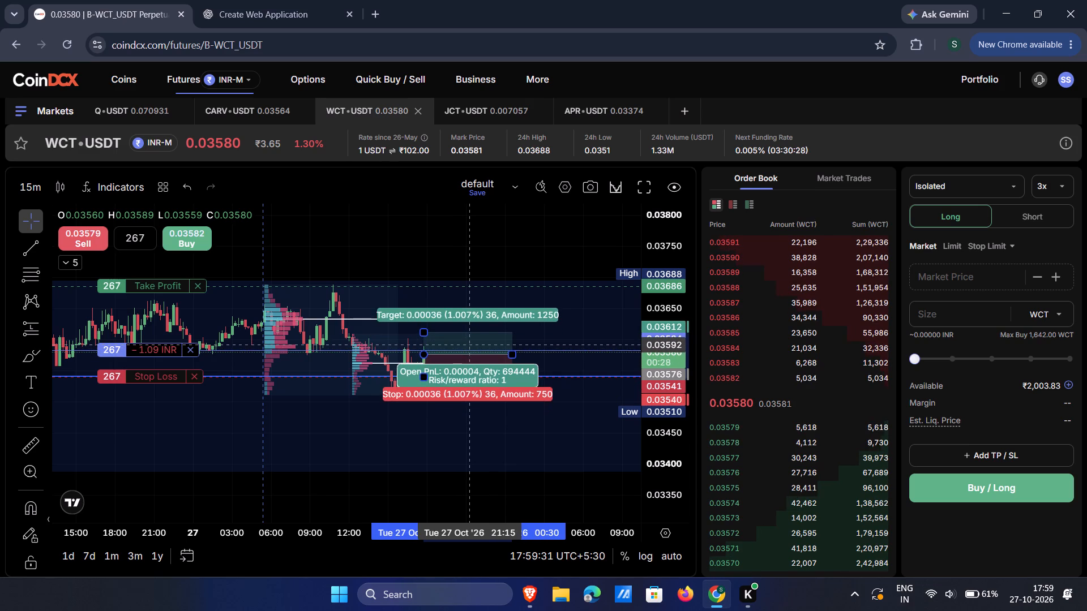
left_click_drag(469, 343, 468, 341)
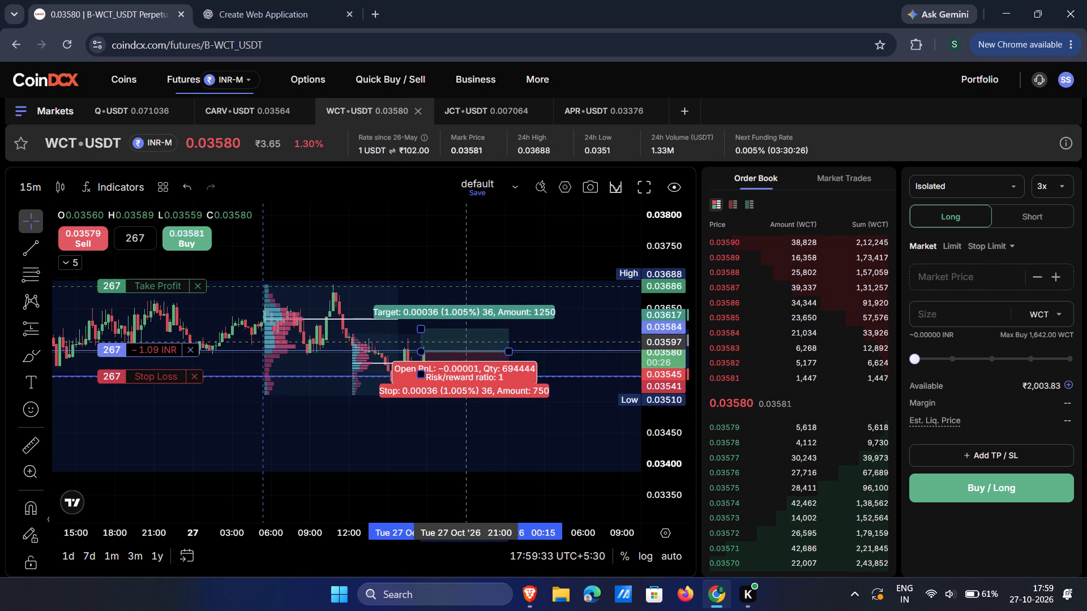
left_click_drag(468, 341, 468, 342)
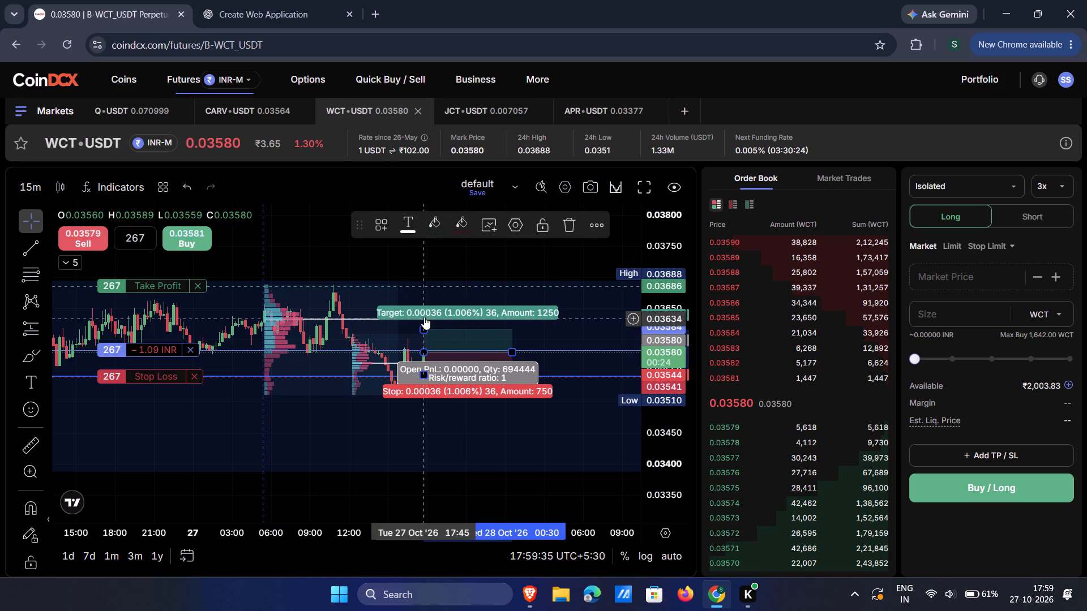
Extend the long position projection's target to about 0.03684, near the take profit level.
left_click_drag(422, 328, 423, 290)
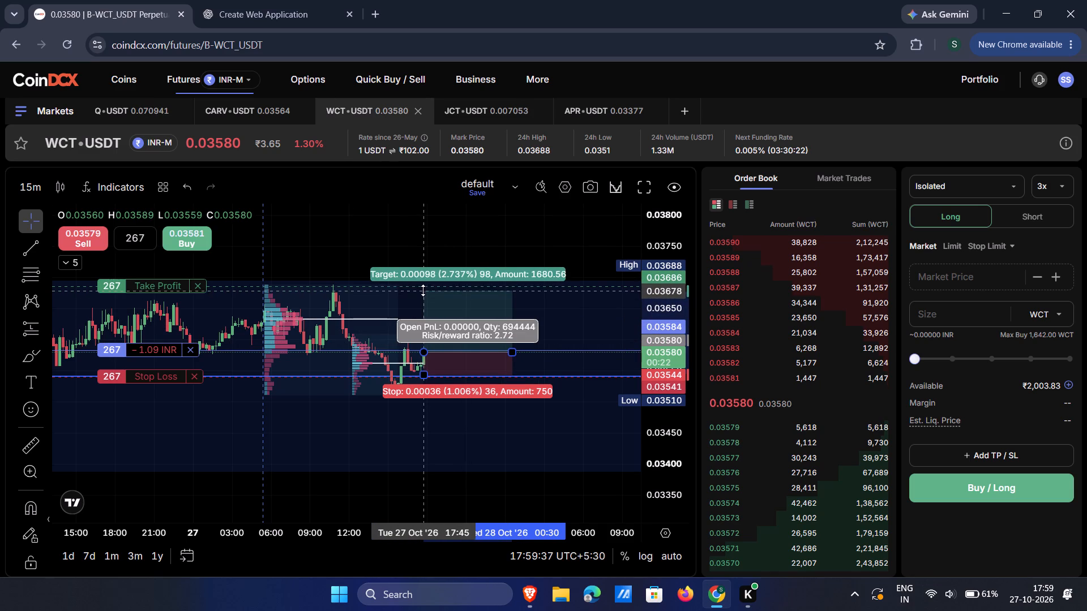
left_click_drag(423, 290, 423, 286)
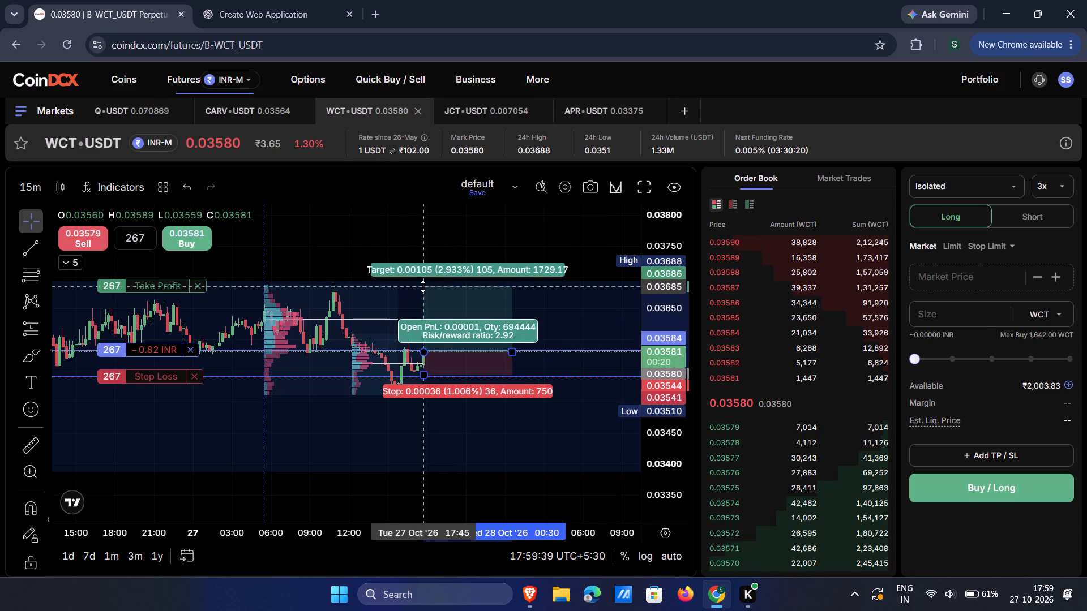
left_click_drag(423, 286, 423, 287)
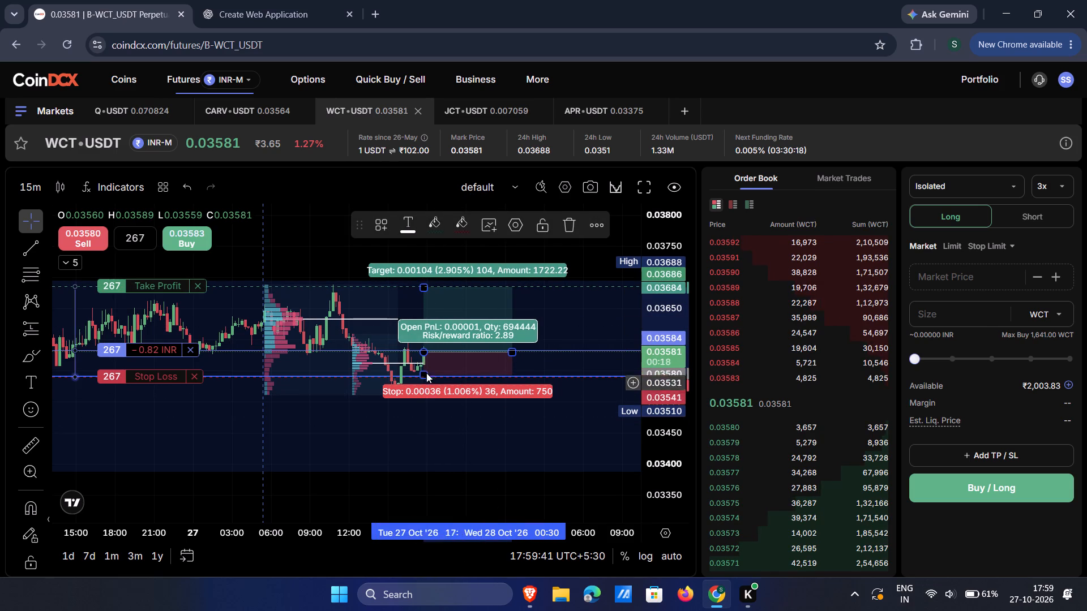
left_click(470, 433)
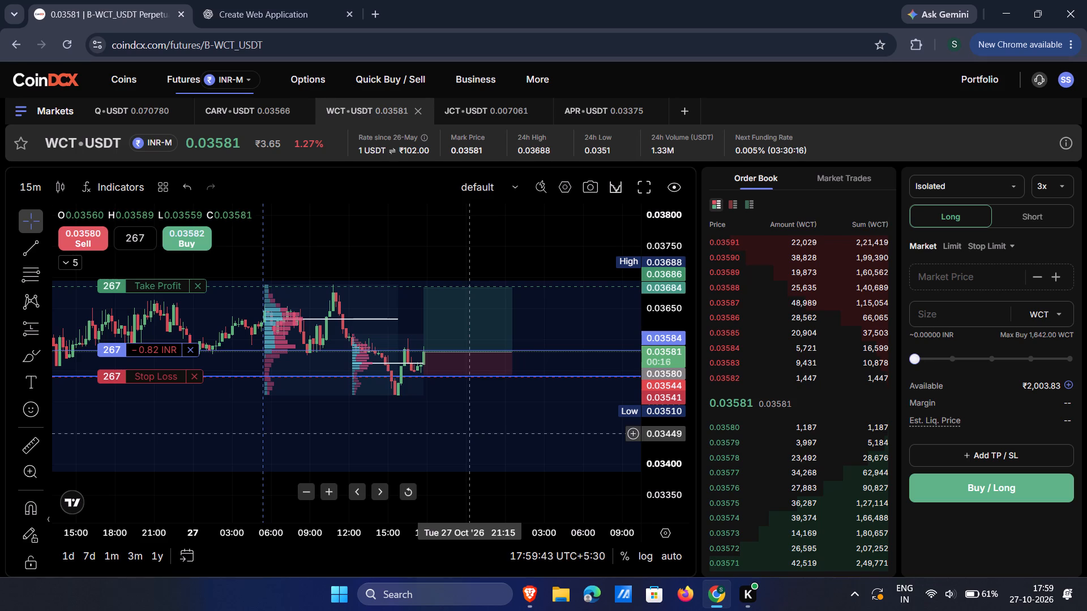
Adjust the open 267 WCT position's stop loss to about 0.03538 on the chart.
left_click(470, 365)
left_click(422, 375)
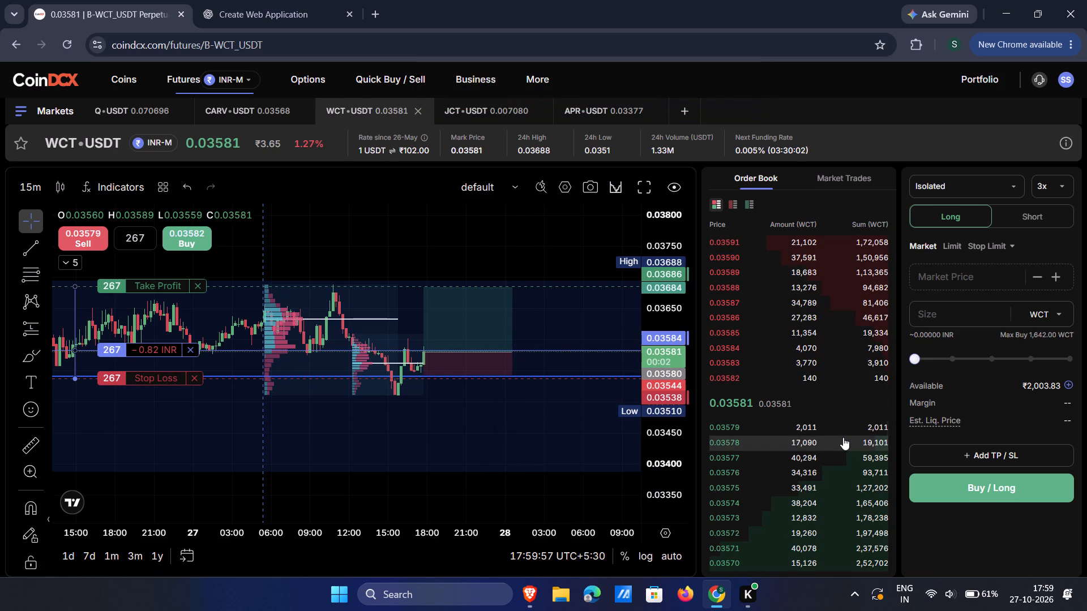
scroll(664, 391, "down", 3)
scroll(664, 391, "up", 2)
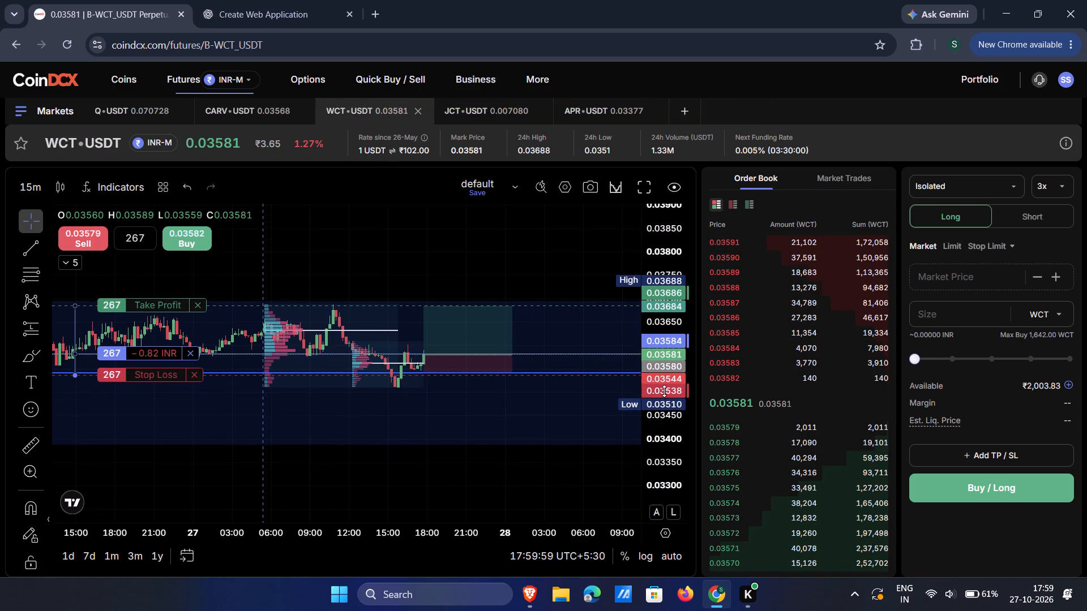
scroll(664, 391, "up", 5)
scroll(664, 391, "down", 3)
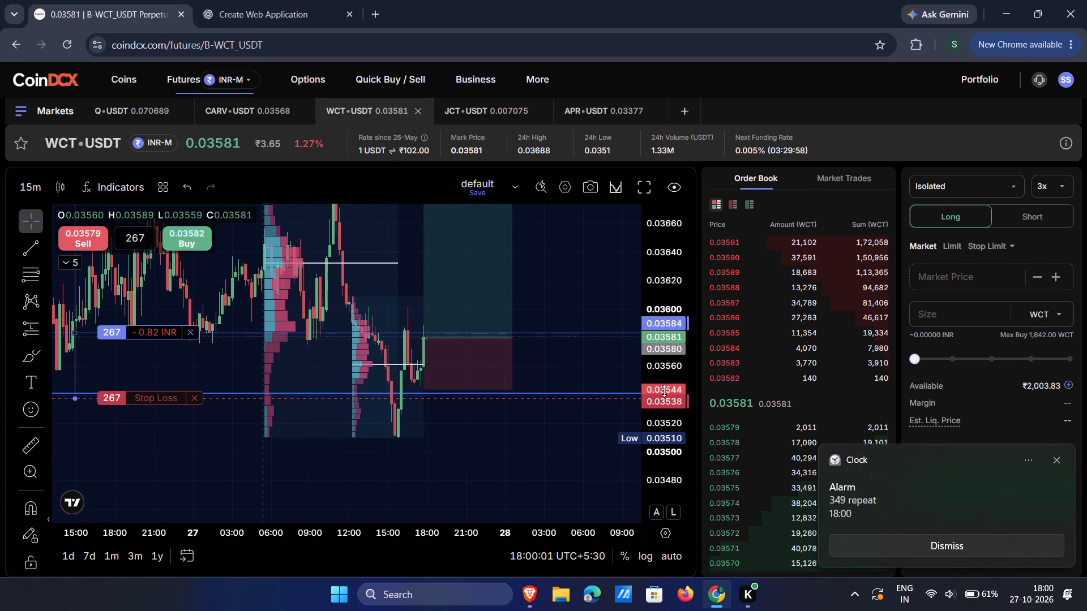
left_click(982, 538)
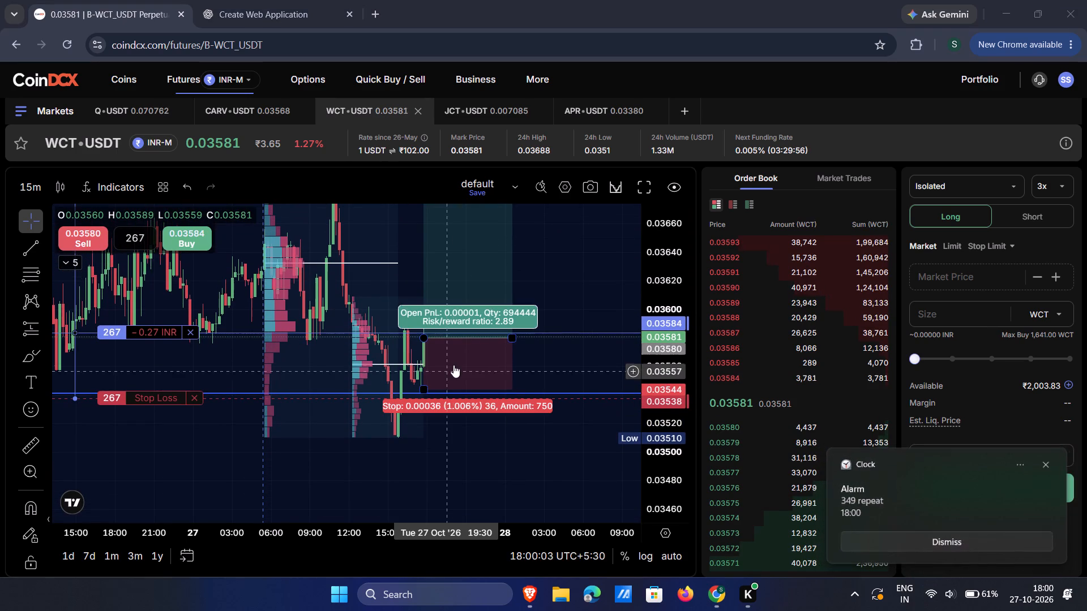
left_click(455, 365)
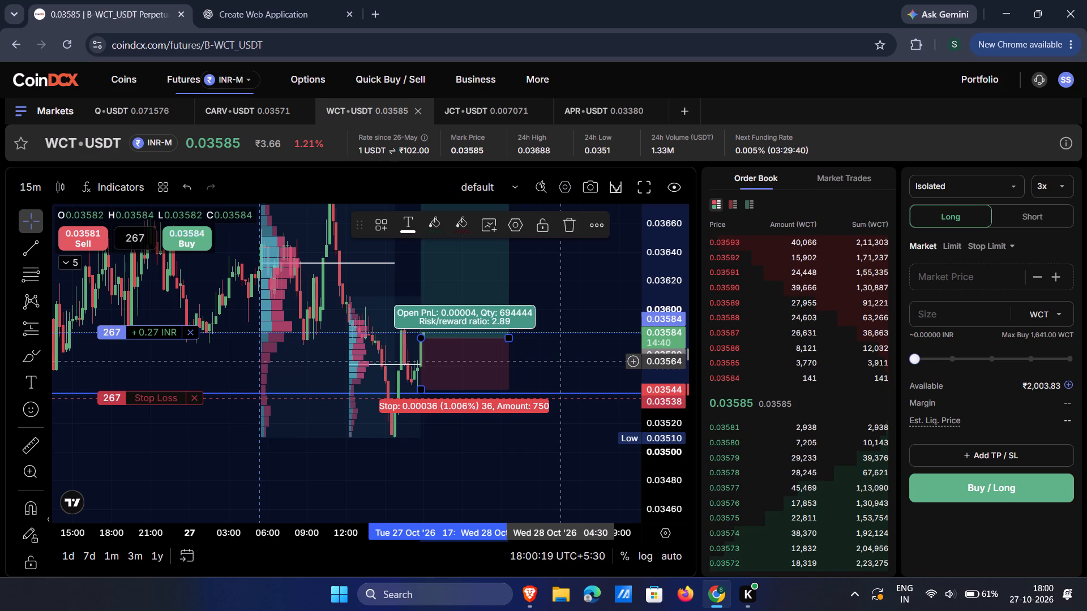
left_click(559, 361)
scroll(559, 361, "right", 1)
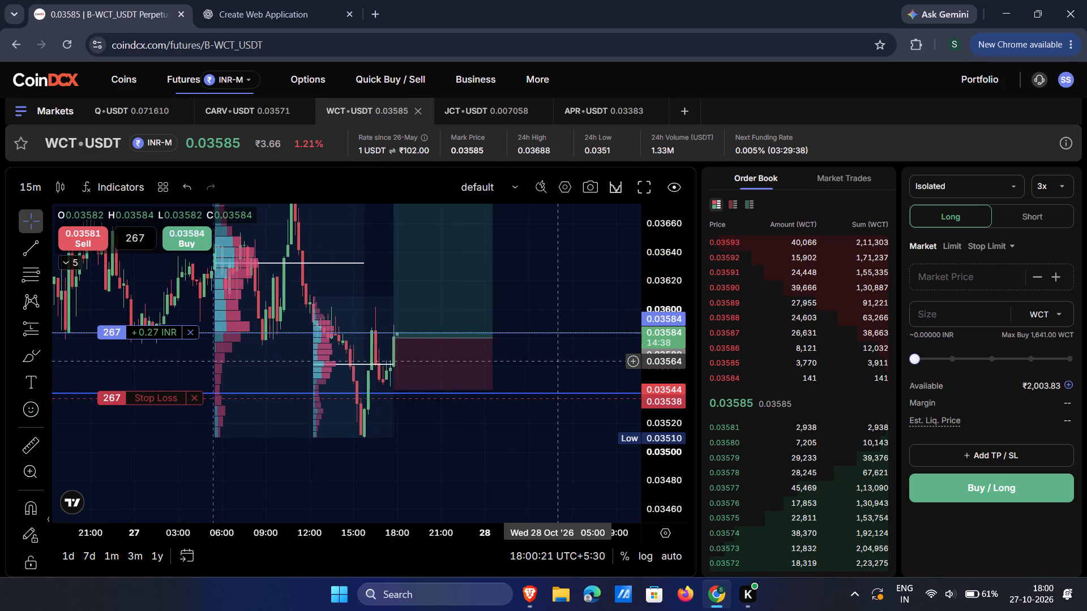
scroll(559, 361, "right", 1)
scroll(673, 388, "down", 2)
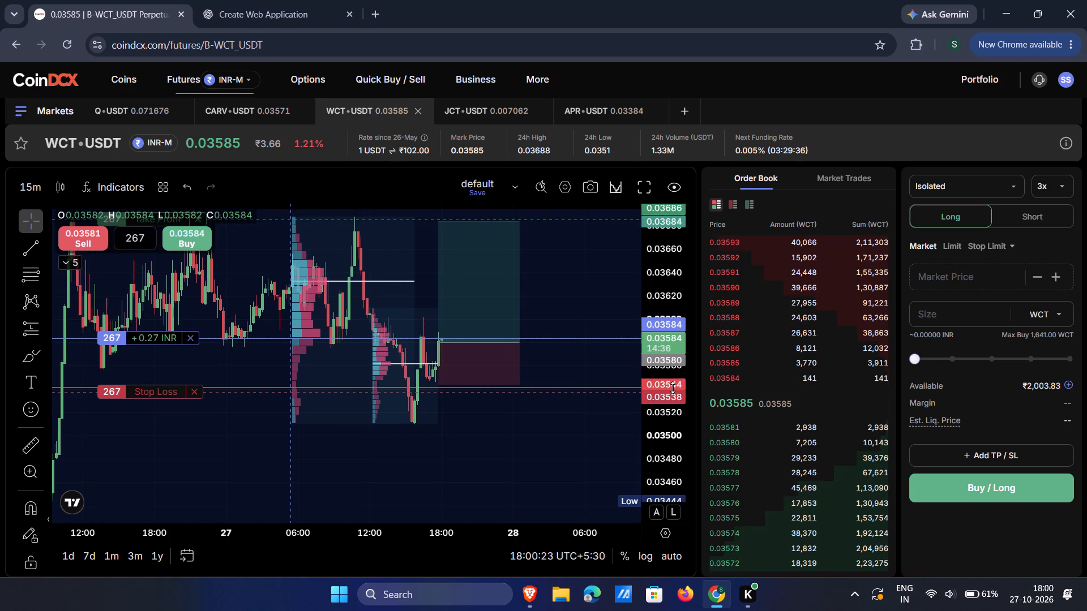
scroll(673, 388, "down", 1)
left_click_drag(578, 296, 586, 345)
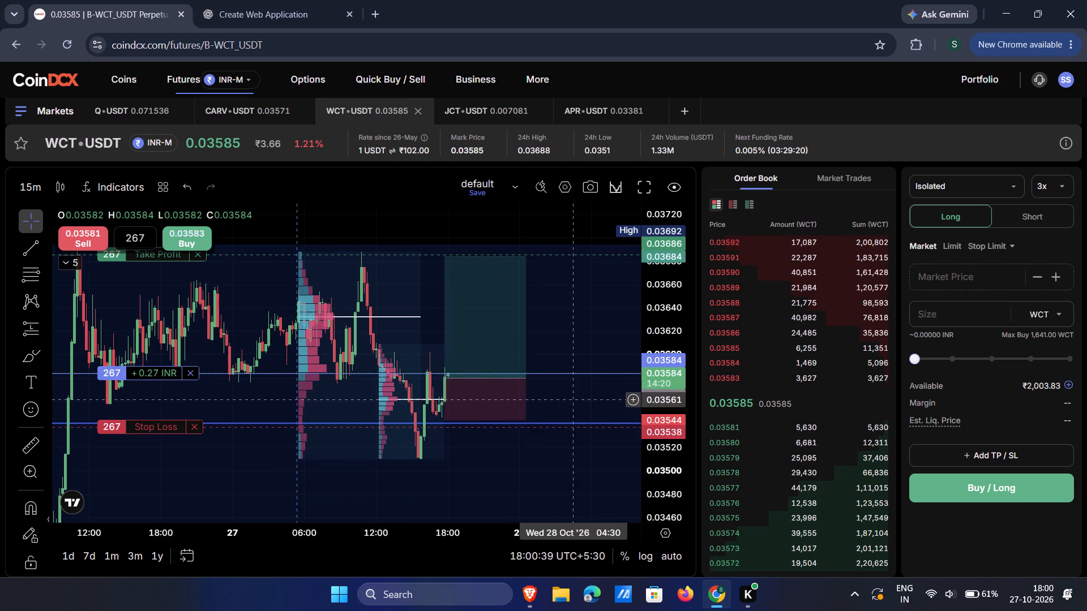
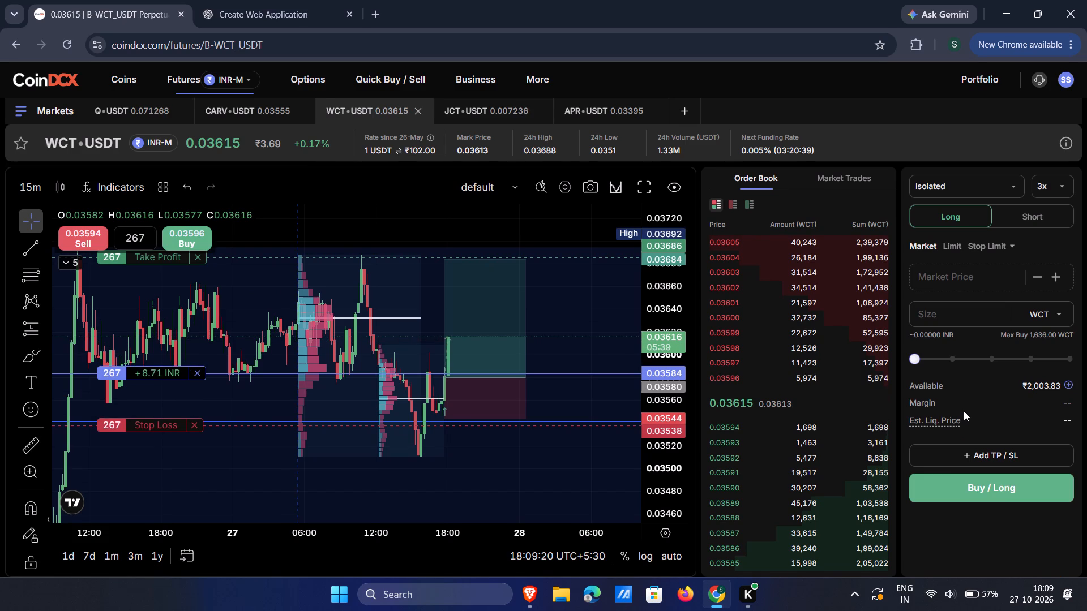
Set the open WCT-USDT long position's leverage to 5x and apply the margin removal.
scroll(991, 394, "down", 3)
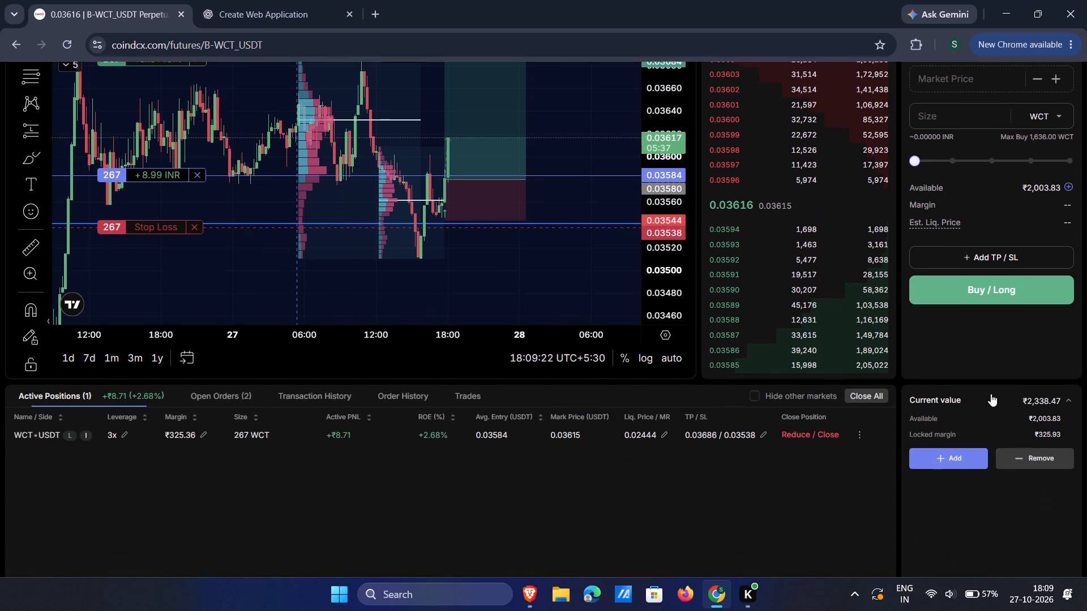
left_click(126, 432)
left_click(126, 432)
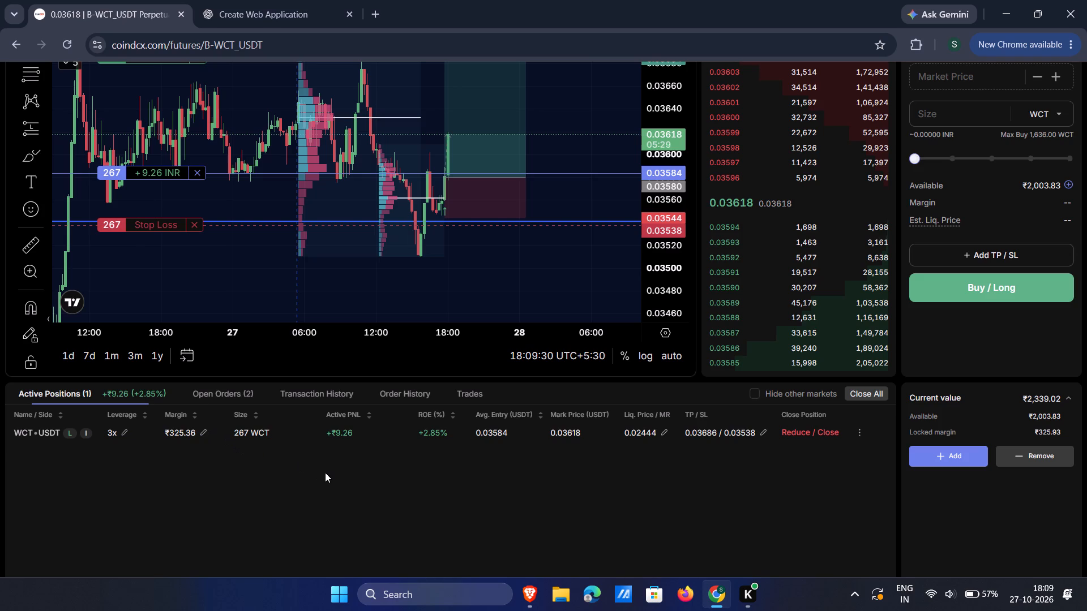
left_click(126, 436)
left_click(657, 257)
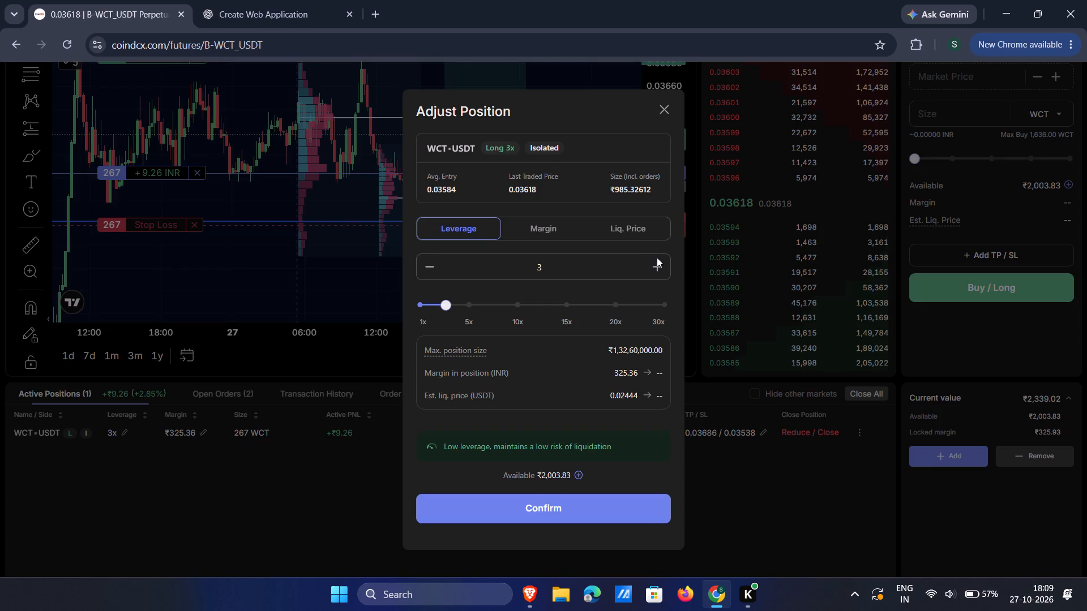
double_click(658, 272)
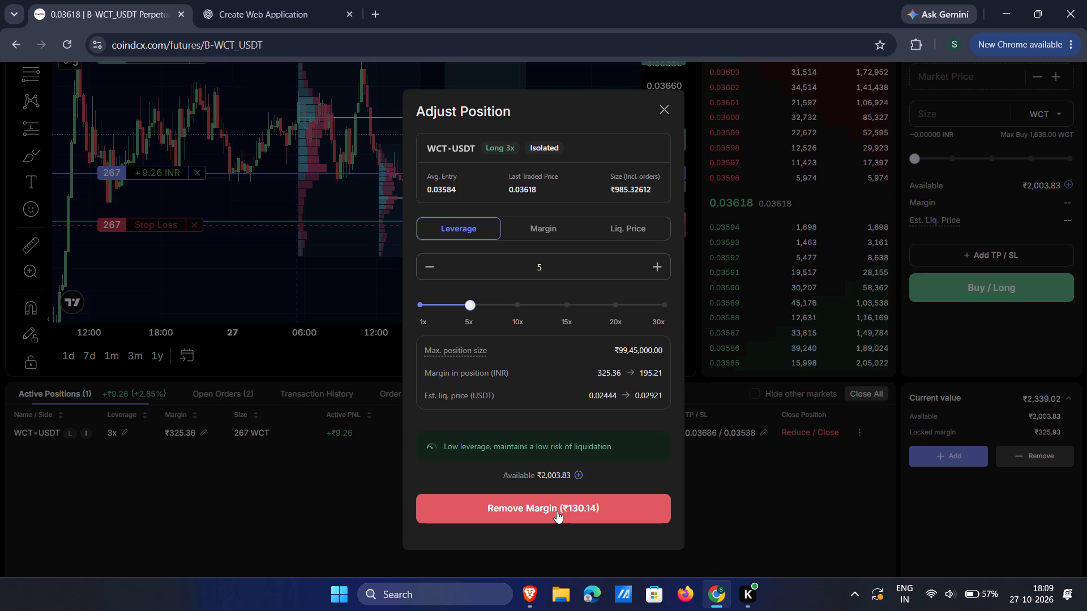
left_click_drag(546, 242, 542, 231)
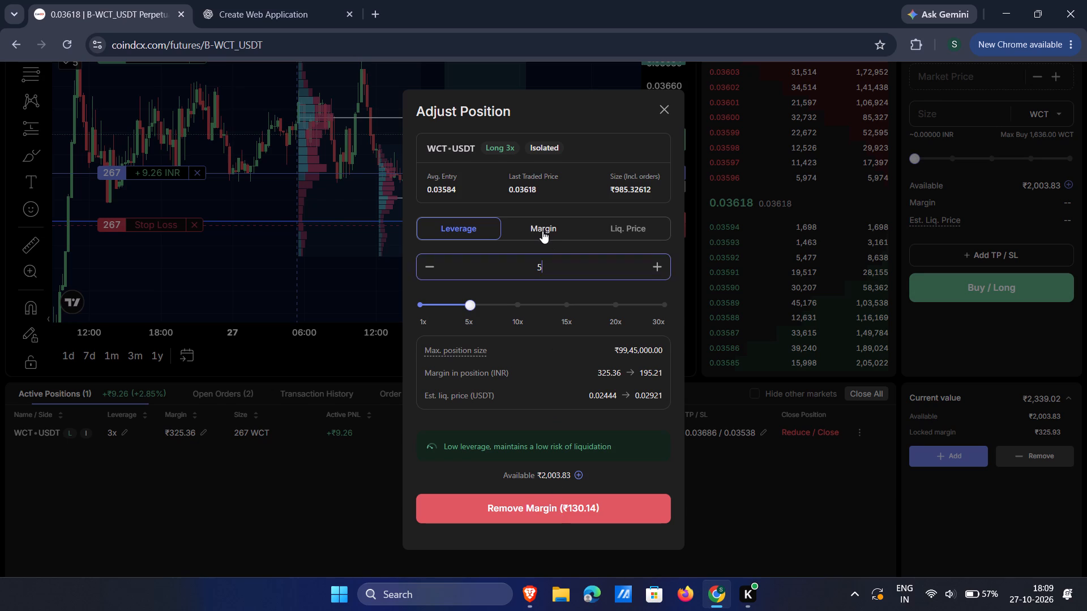
left_click_drag(542, 231, 542, 230)
left_click(542, 230)
left_click(473, 226)
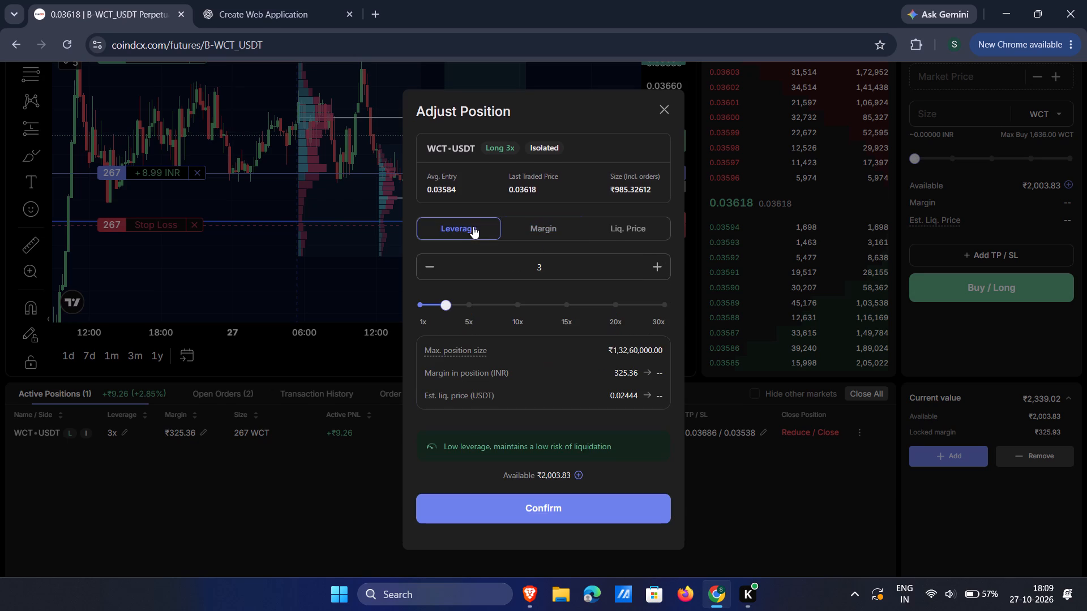
double_click(663, 264)
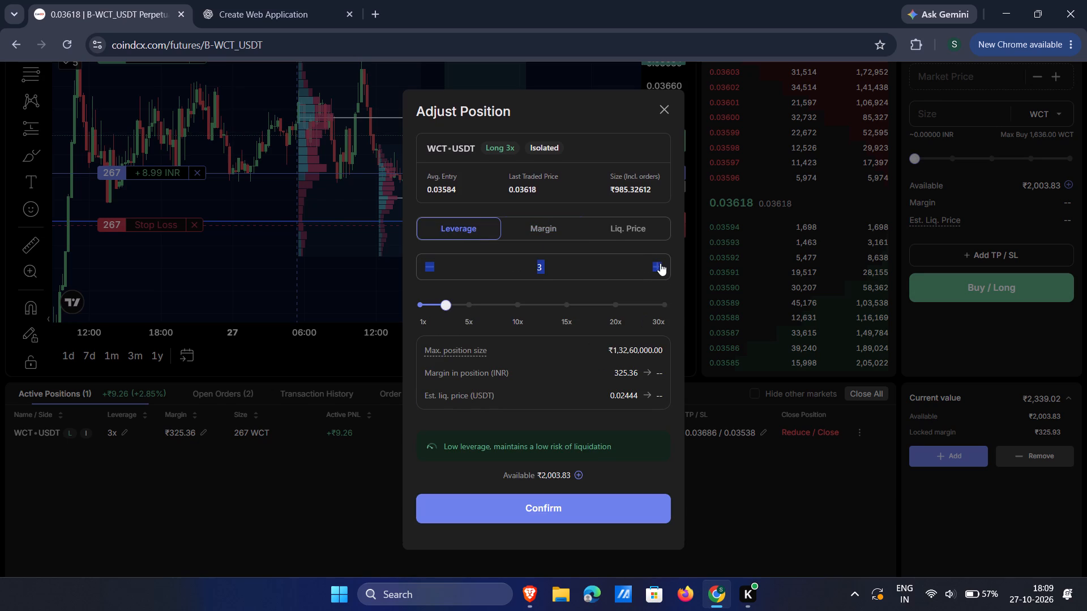
left_click(662, 265)
left_click(662, 265)
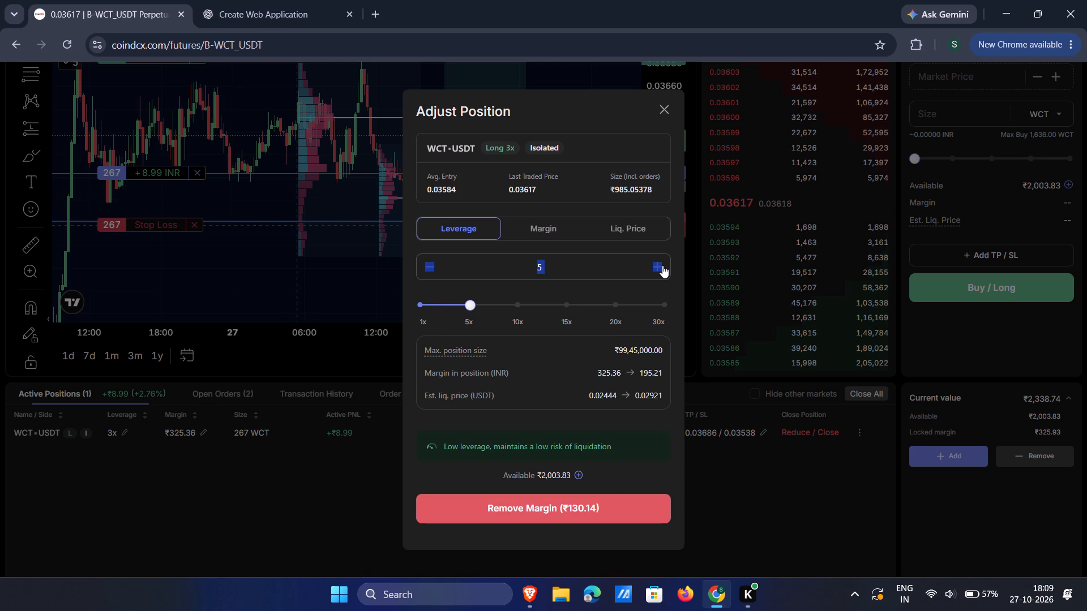
left_click(545, 509)
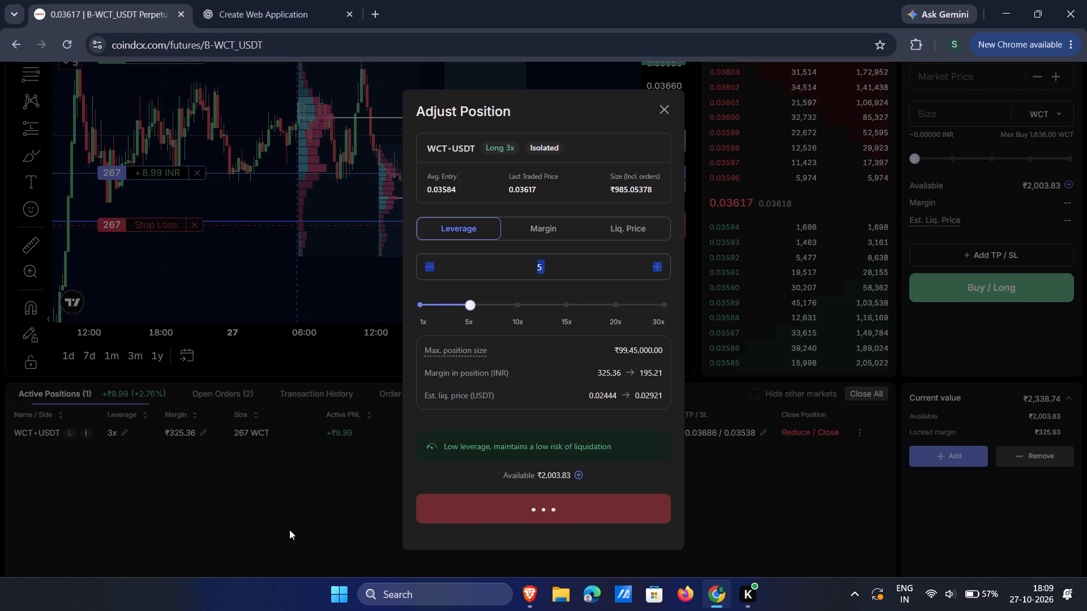
left_click(337, 509)
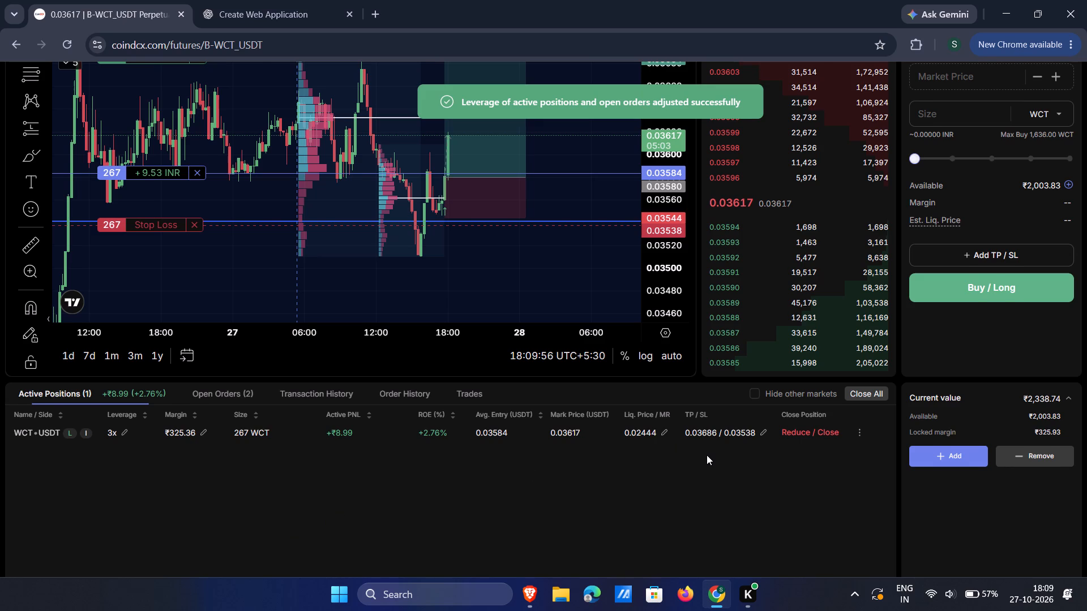
Reopen the WCT-USDT position's leverage adjustment to check it, and close it without changes.
scroll(707, 455, "up", 3)
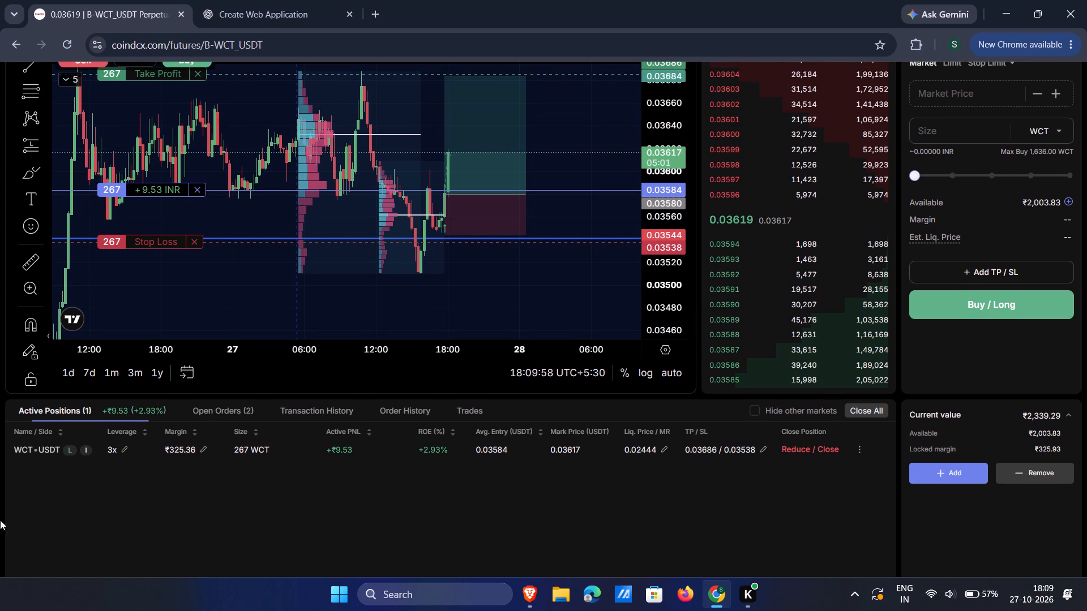
left_click(121, 447)
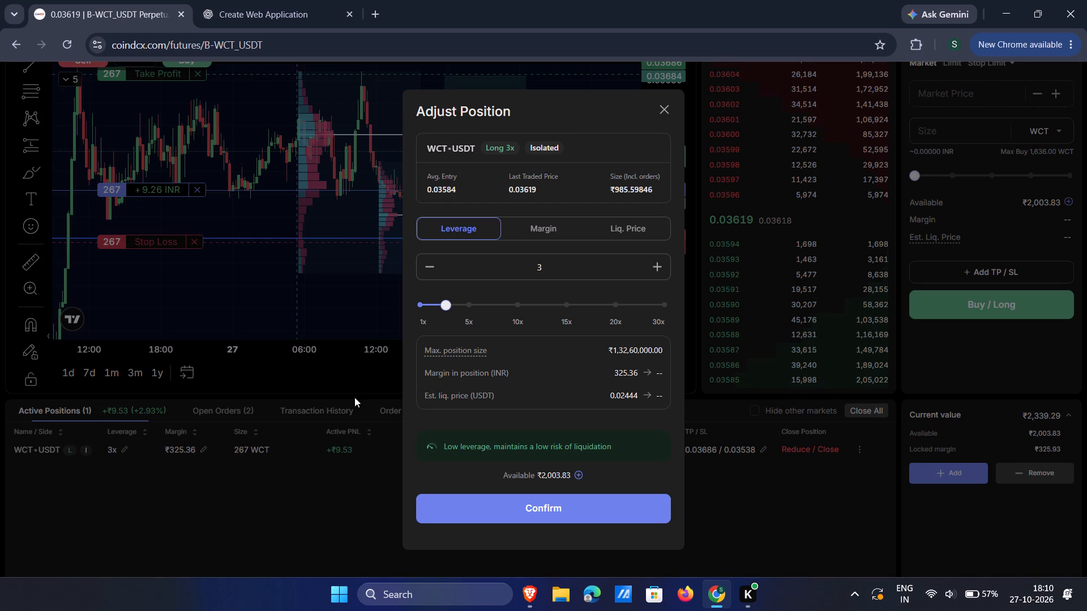
left_click(665, 112)
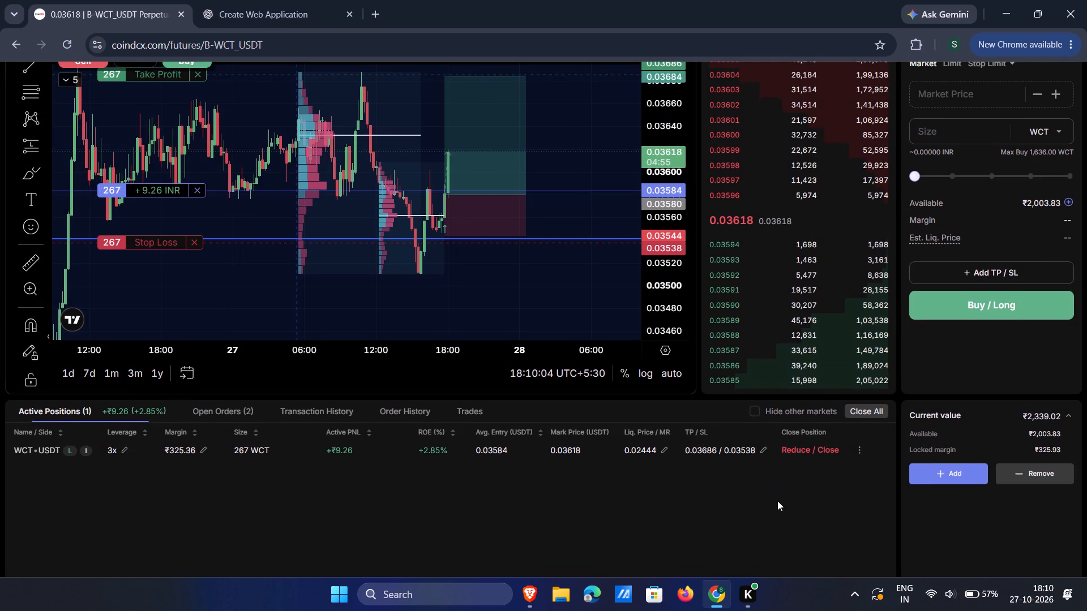
Reload the WCT-USDT futures page and examine the refreshed position details and 15-minute chart.
left_click(68, 47)
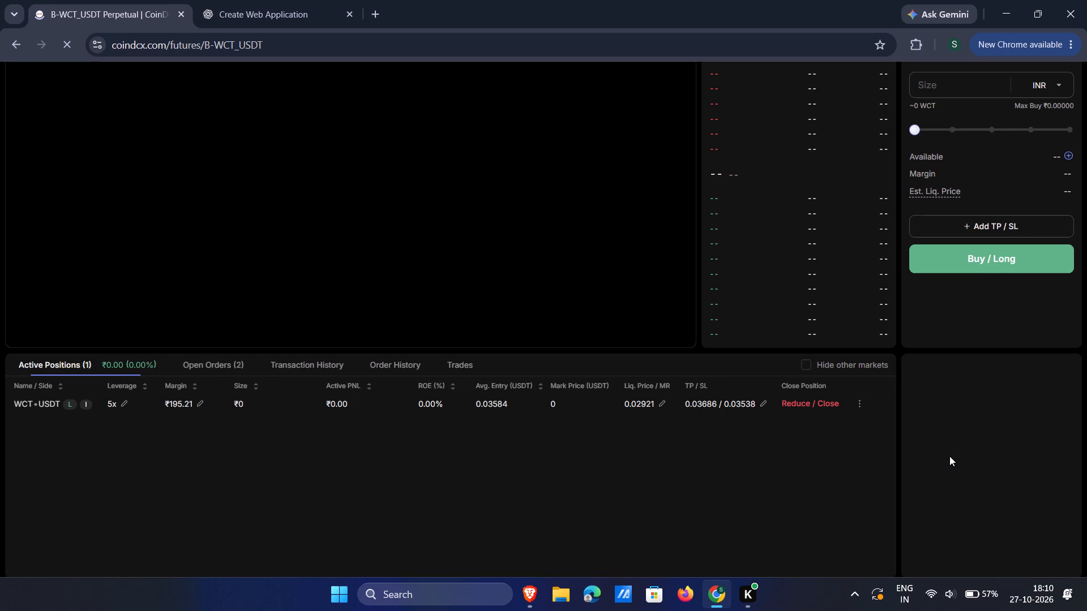
scroll(510, 513, "up", 1)
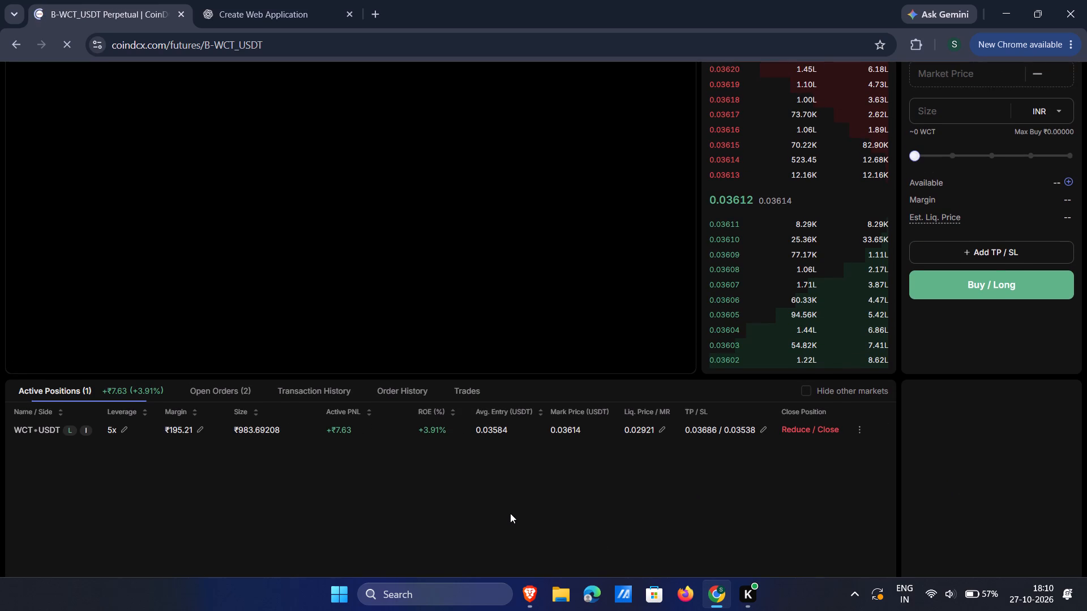
scroll(510, 513, "up", 3)
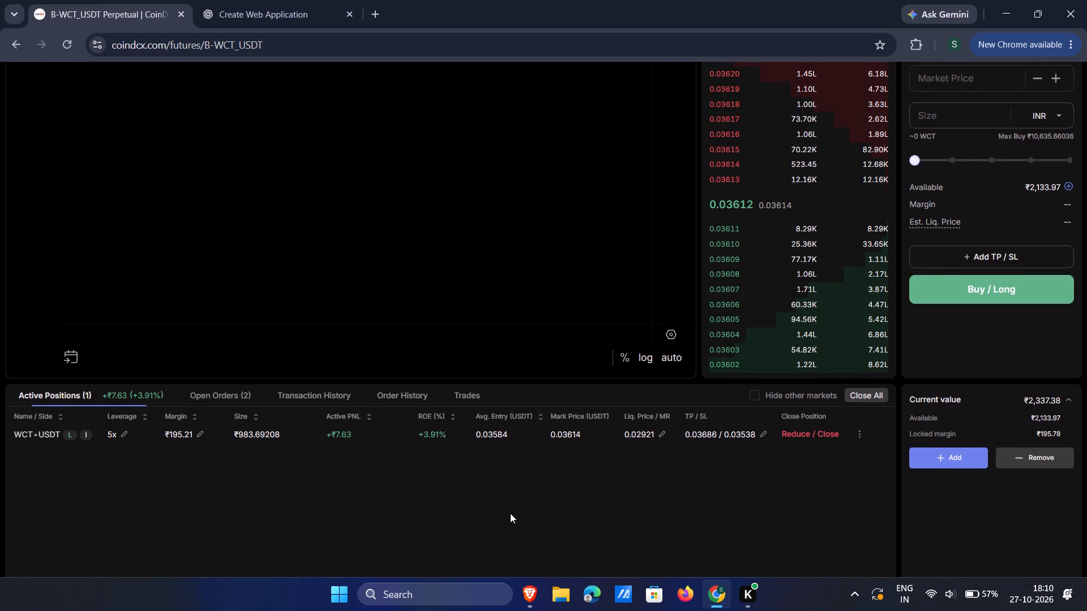
scroll(510, 513, "up", 1)
scroll(752, 497, "up", 1)
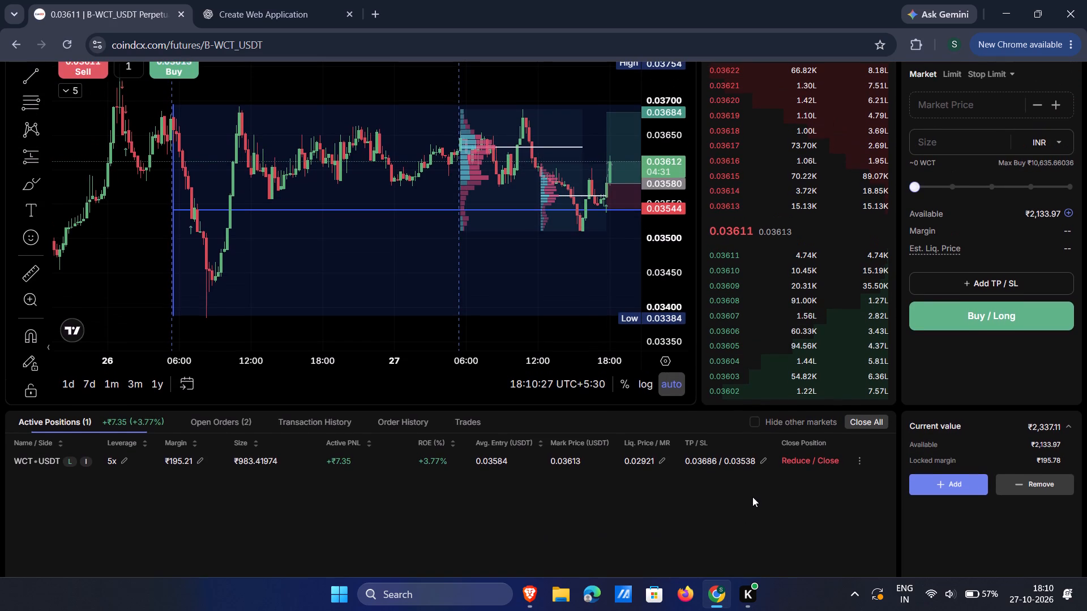
scroll(752, 497, "up", 1)
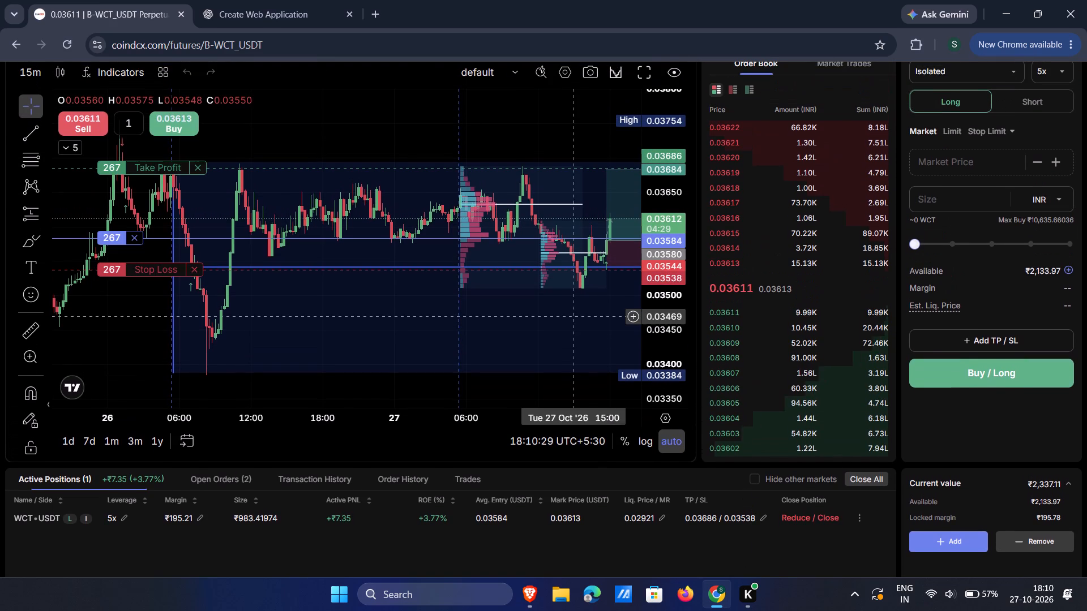
scroll(576, 317, "up", 6)
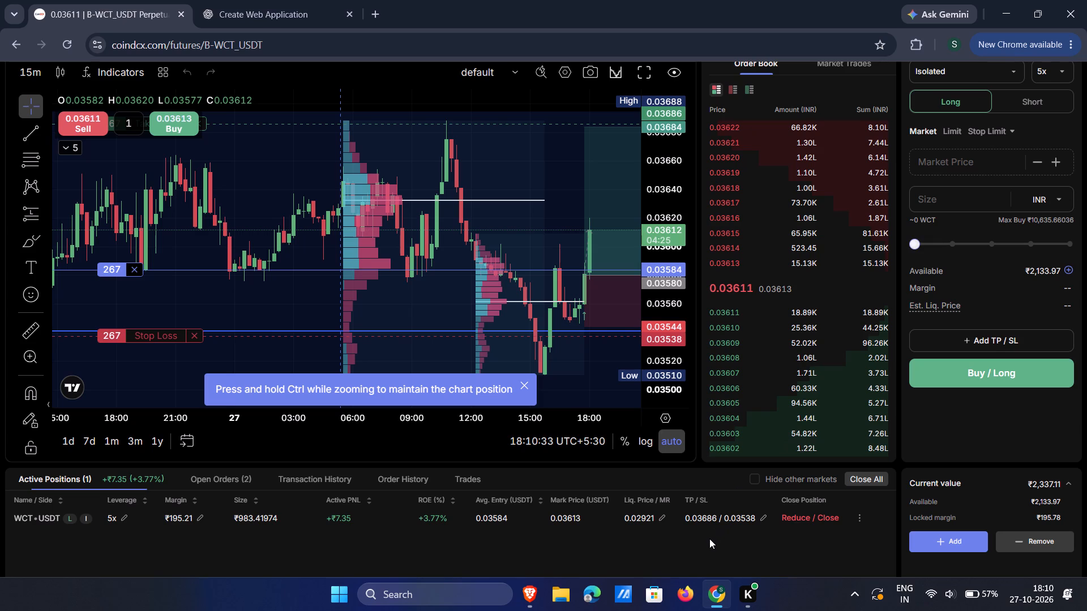
Add ₹400 of margin to the open WCT-USDT long position.
scroll(709, 539, "down", 1)
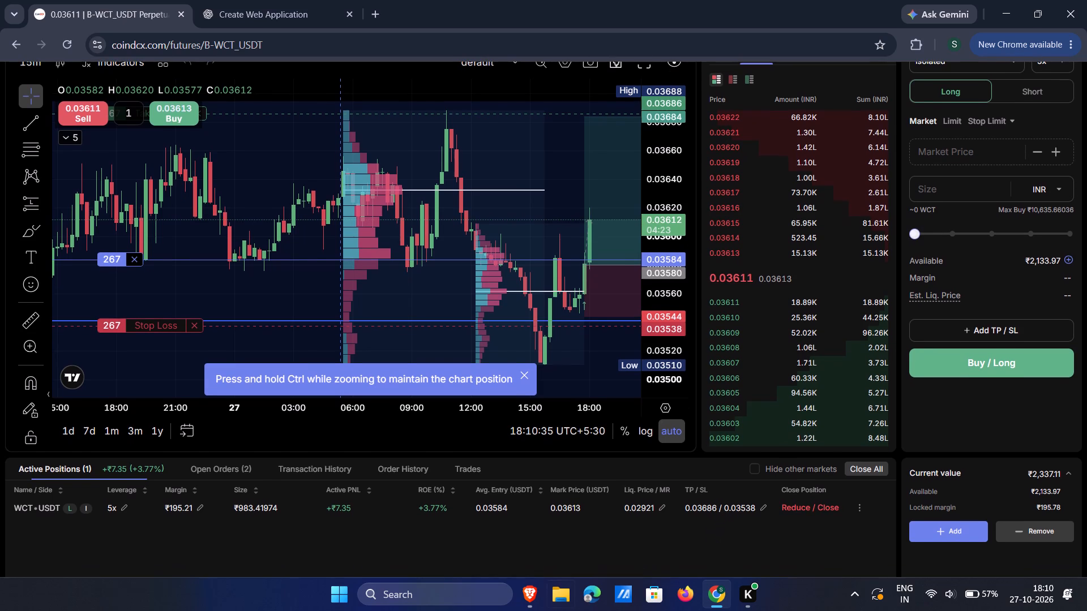
left_click(200, 509)
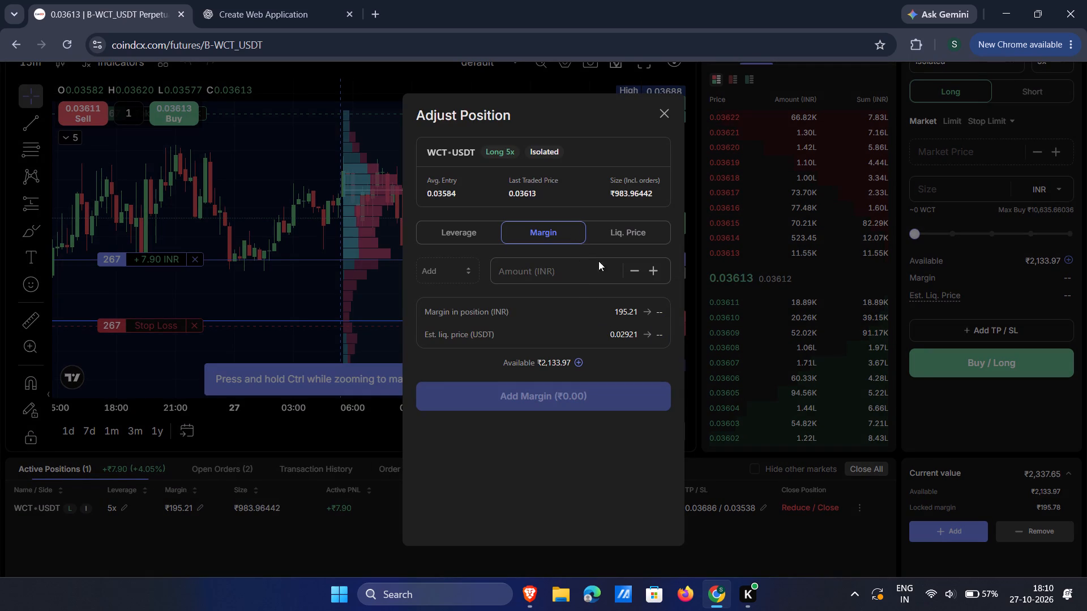
left_click(654, 270)
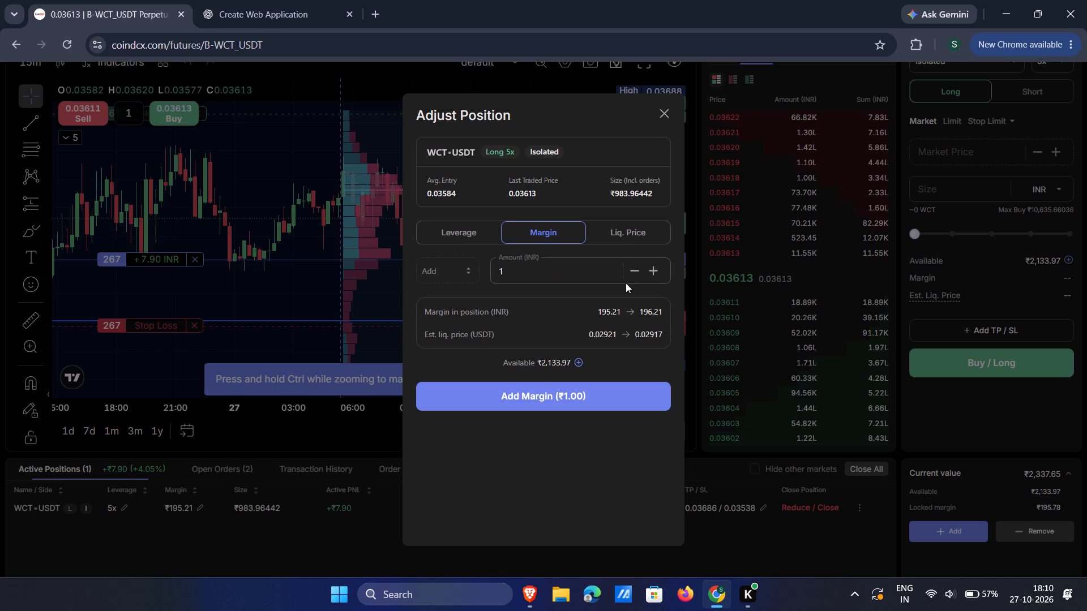
left_click(514, 272)
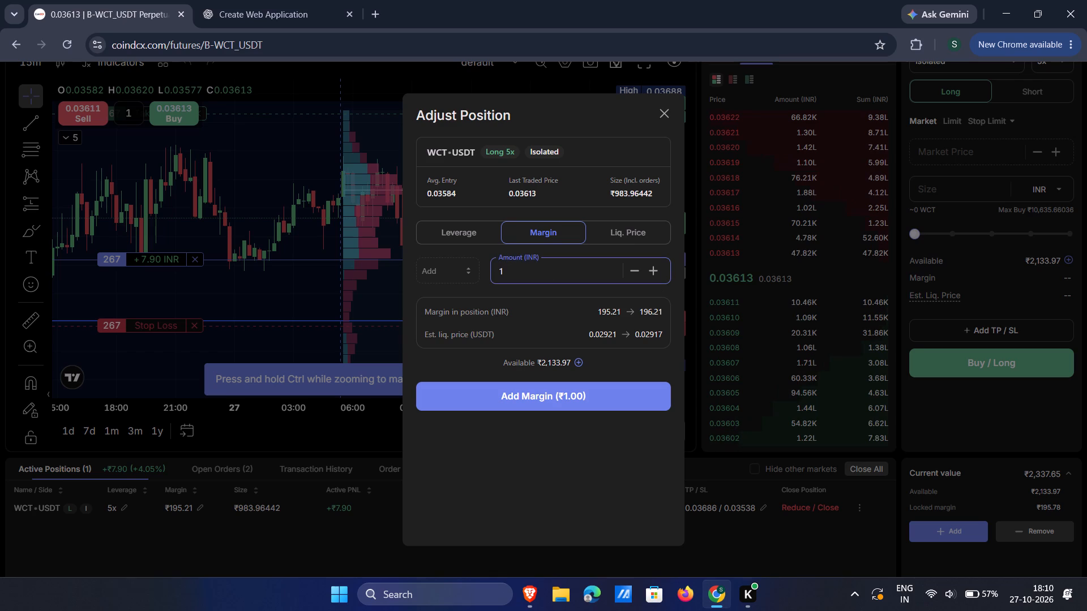
key("BackSpace")
key("BackSpace")
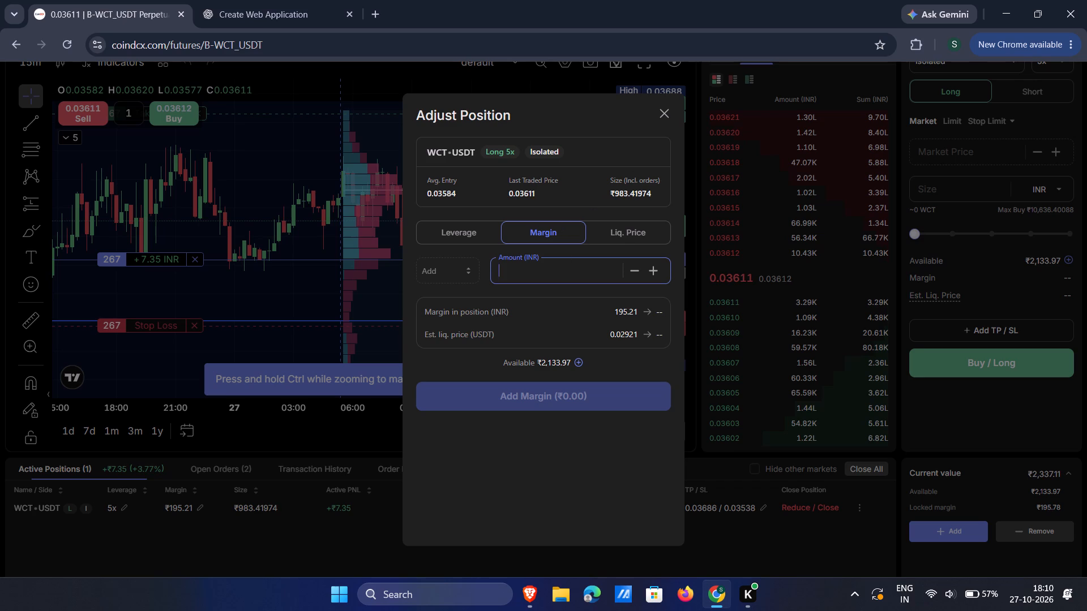
key("4")
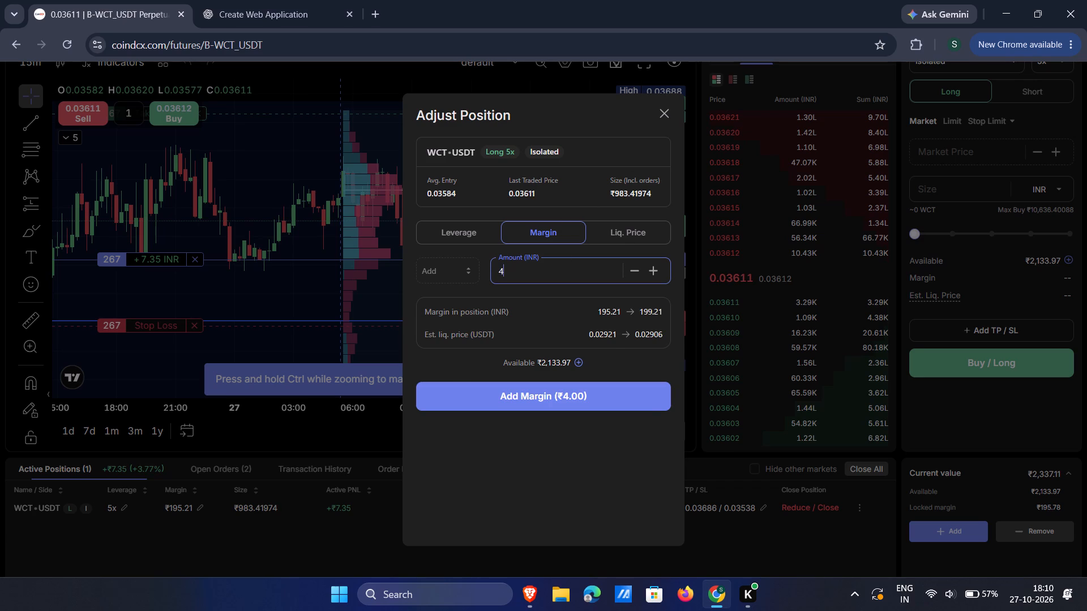
type("00")
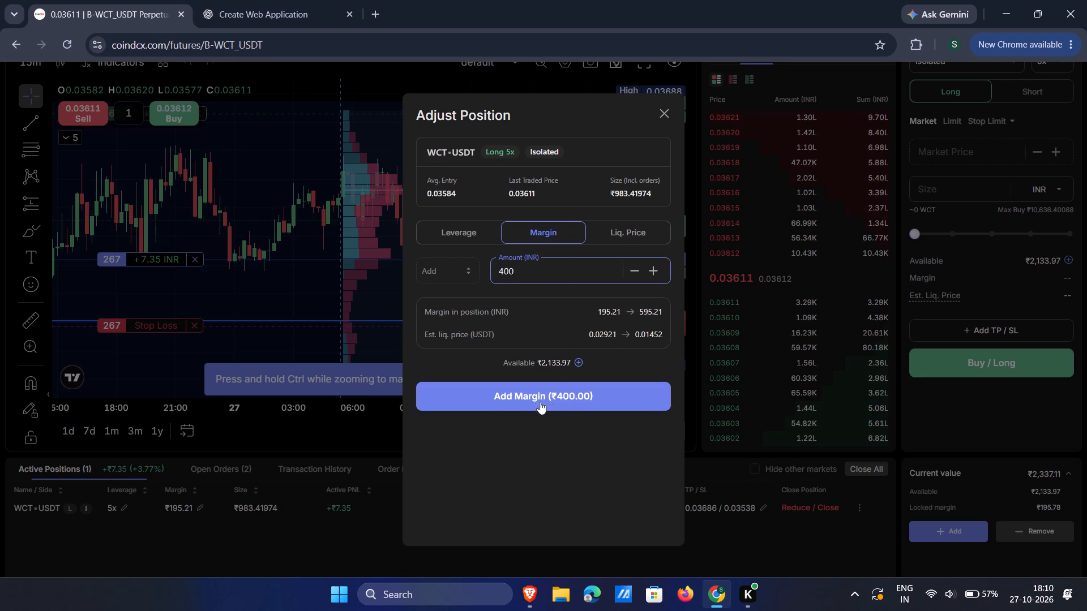
left_click(538, 395)
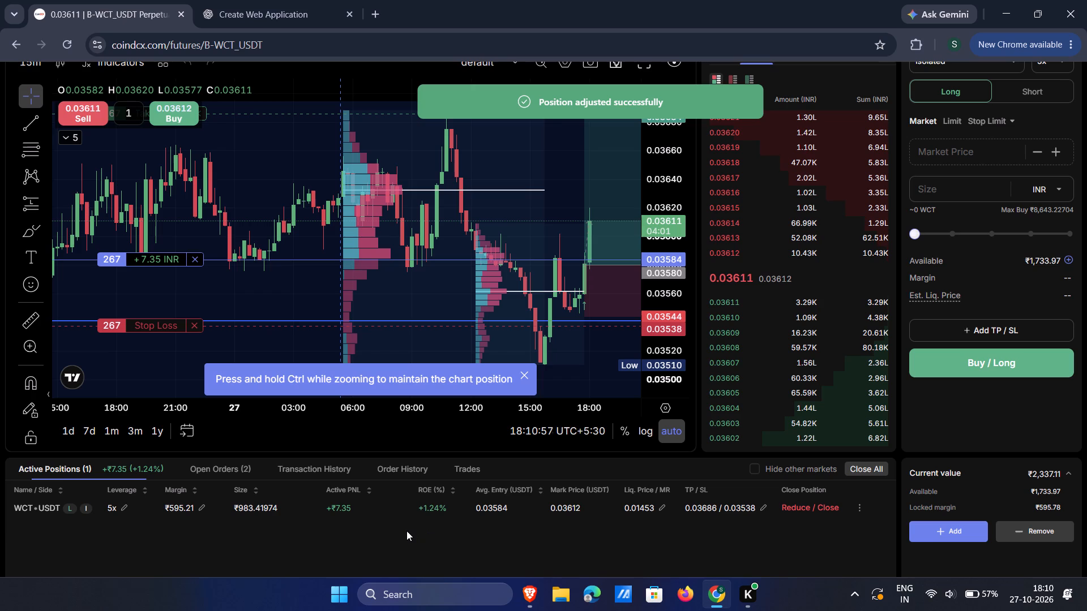
Move the open 267 WCT position's take profit to about 0.03660 on the chart.
scroll(406, 531, "up", 2)
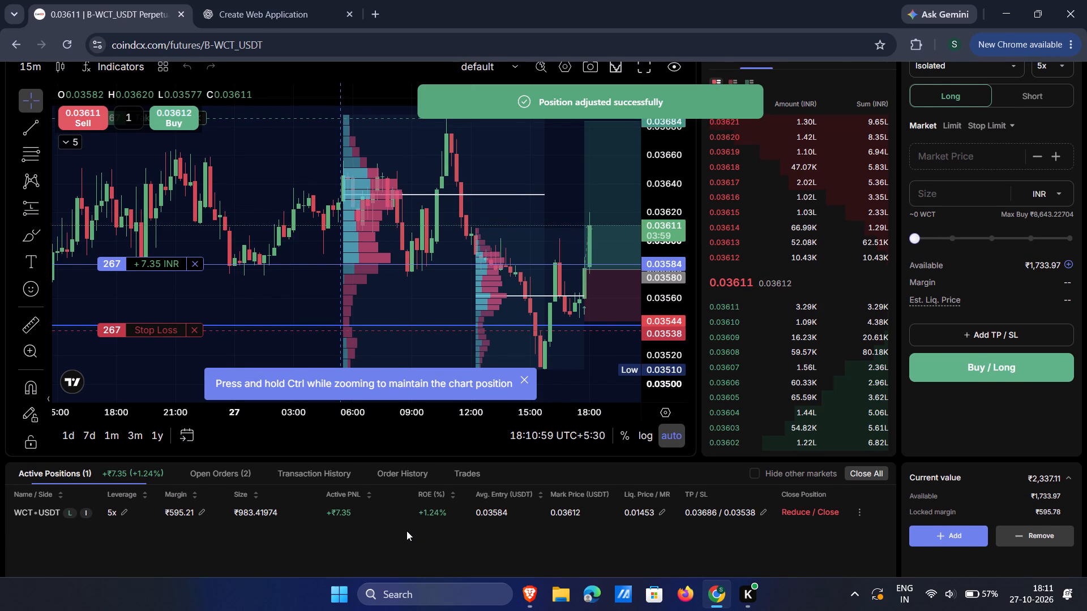
scroll(406, 531, "up", 2)
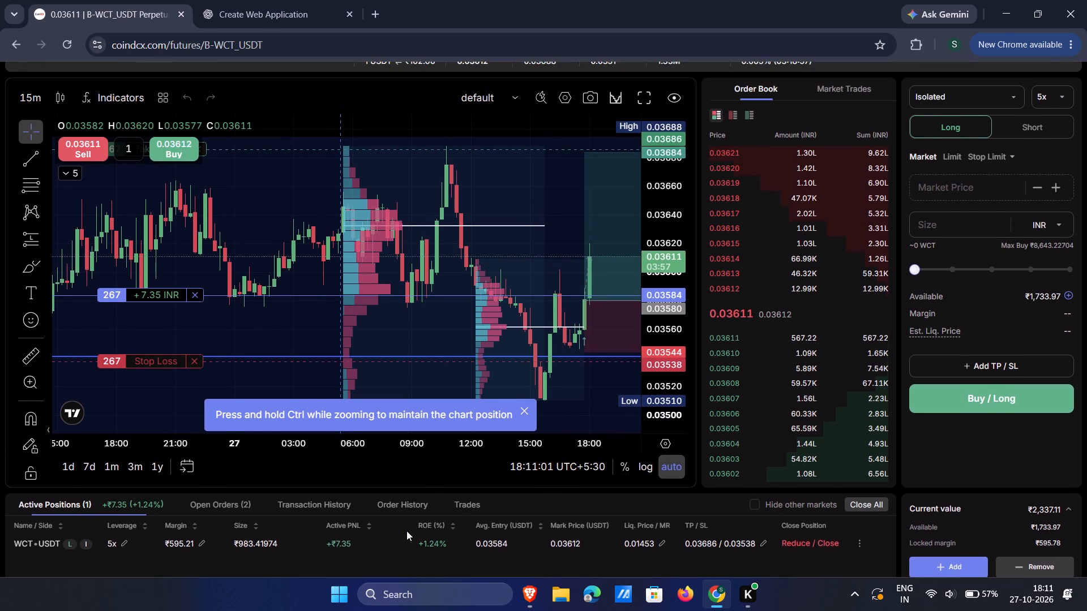
scroll(406, 531, "up", 1)
scroll(509, 390, "up", 4)
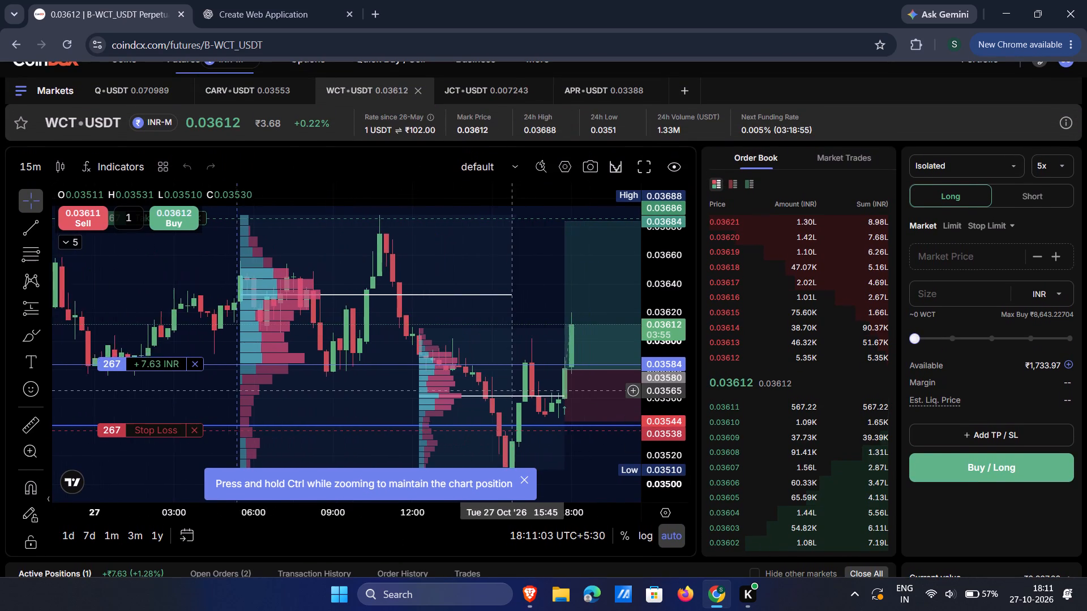
scroll(509, 390, "down", 1)
left_click_drag(593, 458, 582, 456)
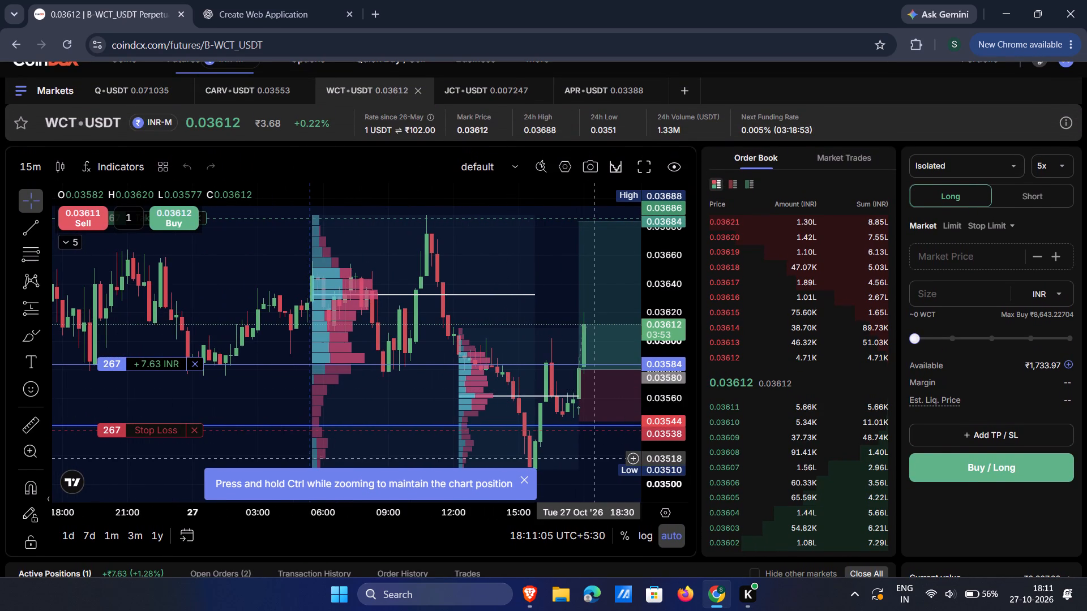
left_click_drag(582, 456, 419, 421)
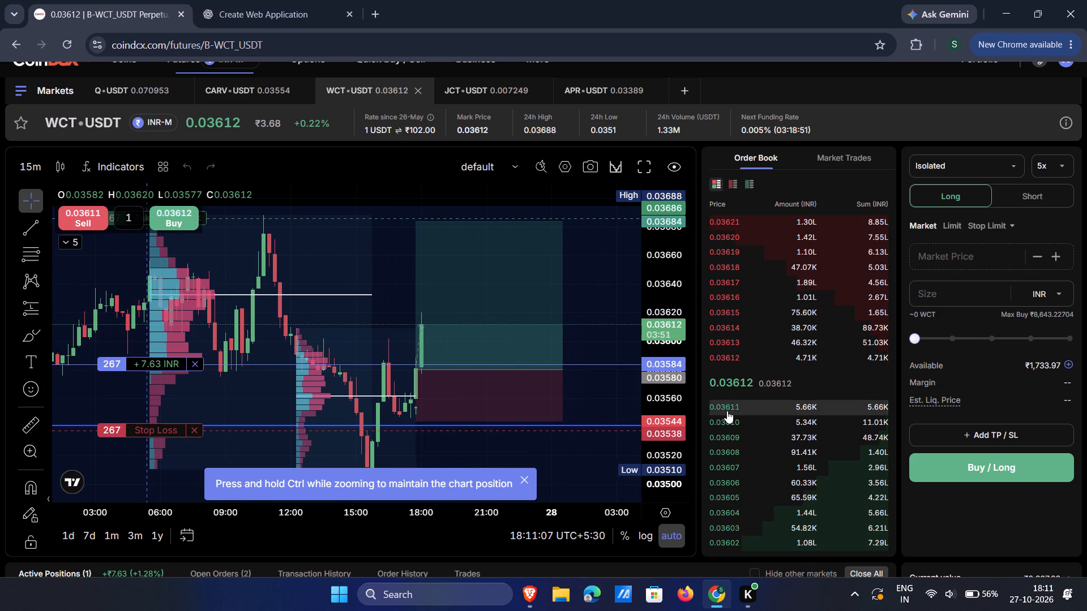
left_click(505, 284)
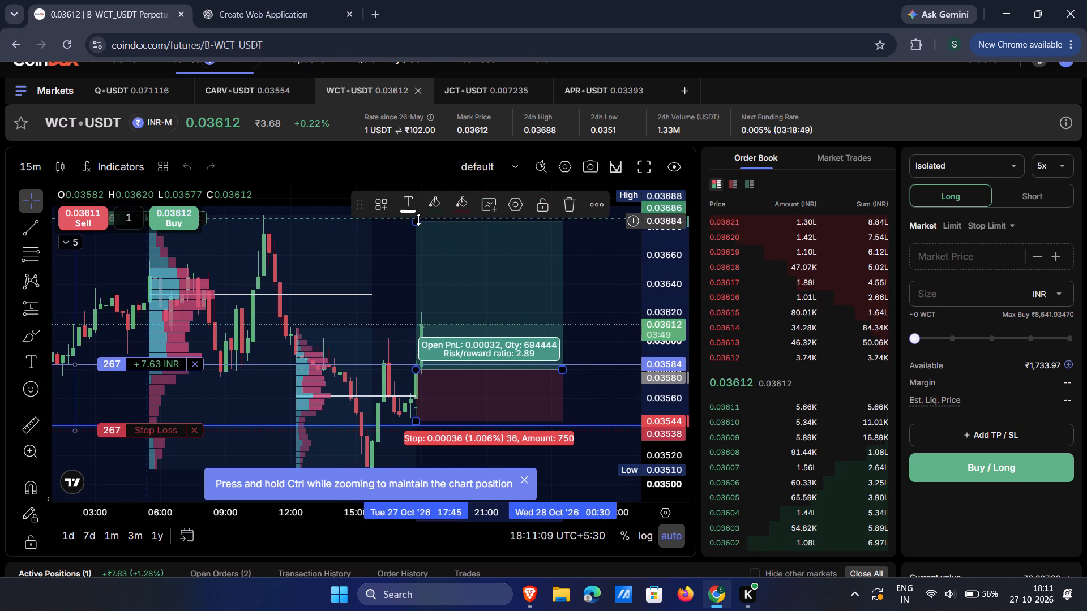
left_click_drag(418, 220, 425, 259)
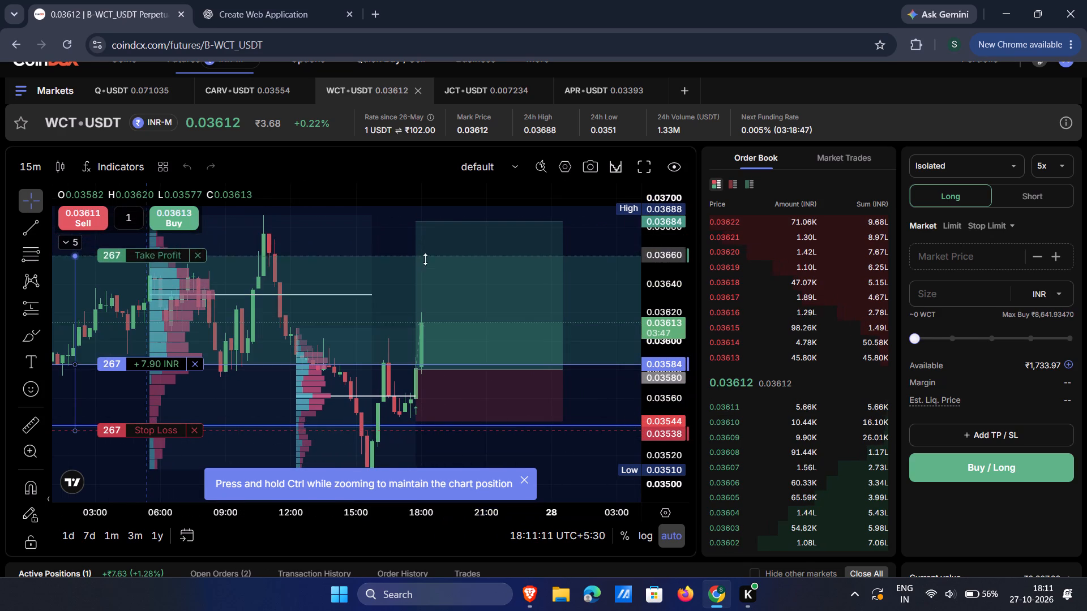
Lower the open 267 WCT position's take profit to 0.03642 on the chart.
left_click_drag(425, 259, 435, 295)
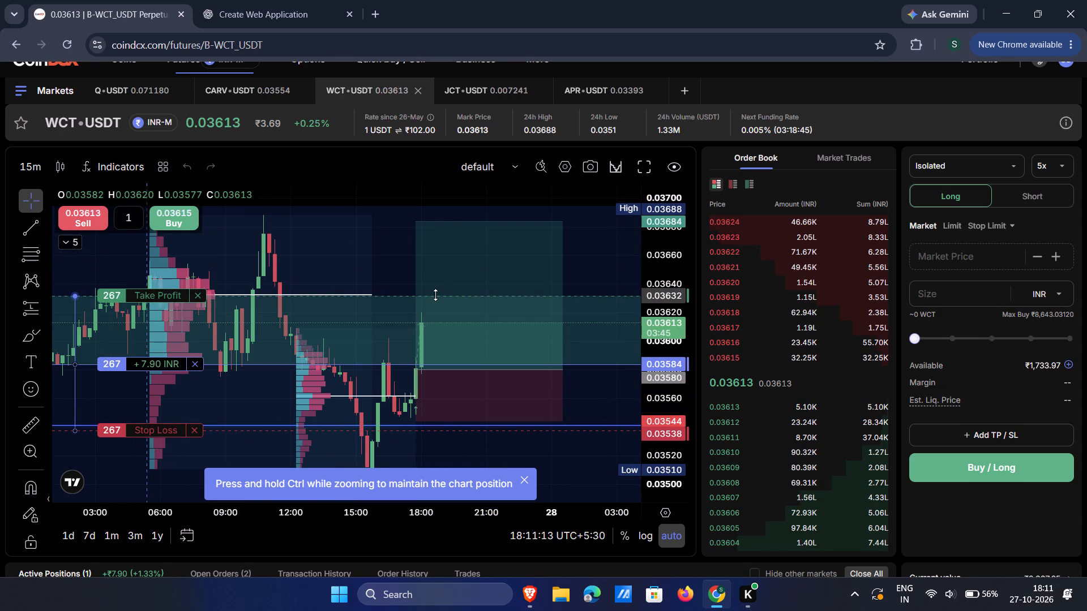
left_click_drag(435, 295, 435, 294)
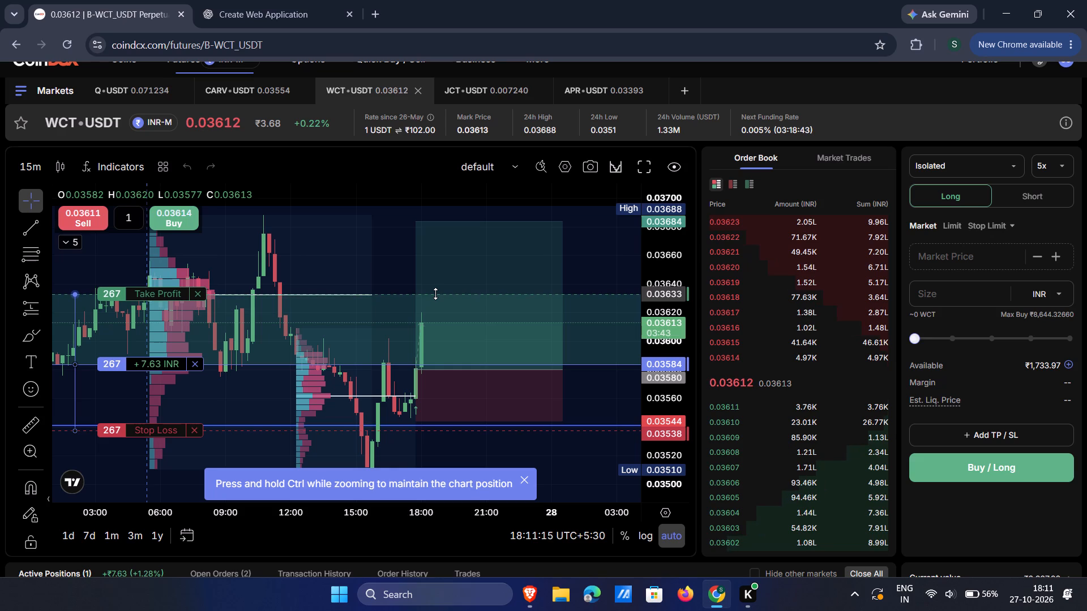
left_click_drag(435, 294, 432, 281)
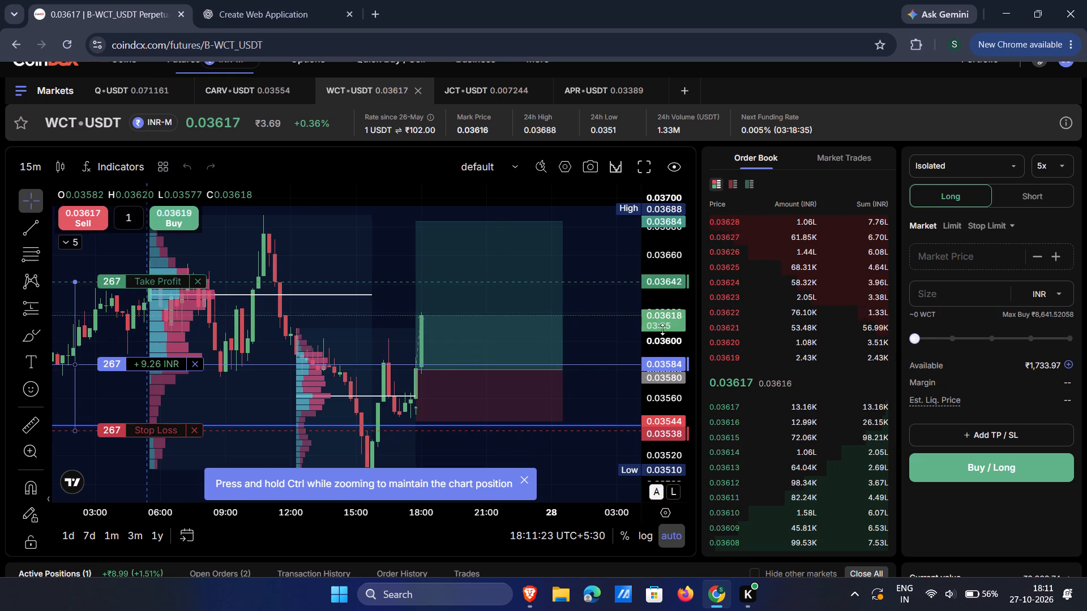
Raise the open 267 WCT position's take profit to 0.03659 on the chart.
left_click_drag(159, 278, 159, 256)
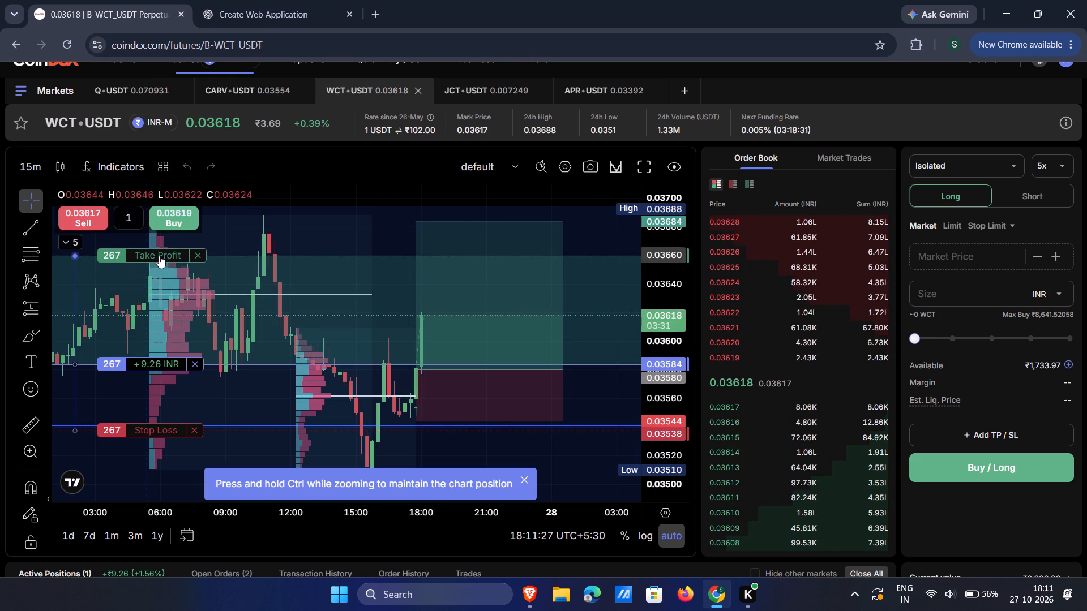
left_click_drag(159, 256, 159, 257)
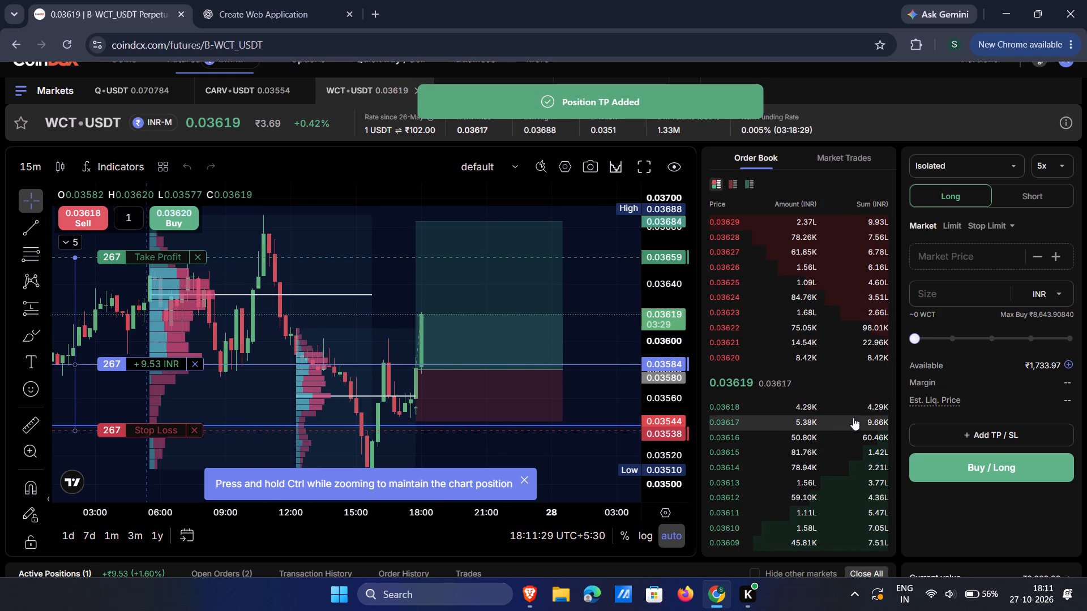
Show the WCT chart full screen and lower the long position drawing's target to 0.03641.
scroll(517, 377, "down", 5)
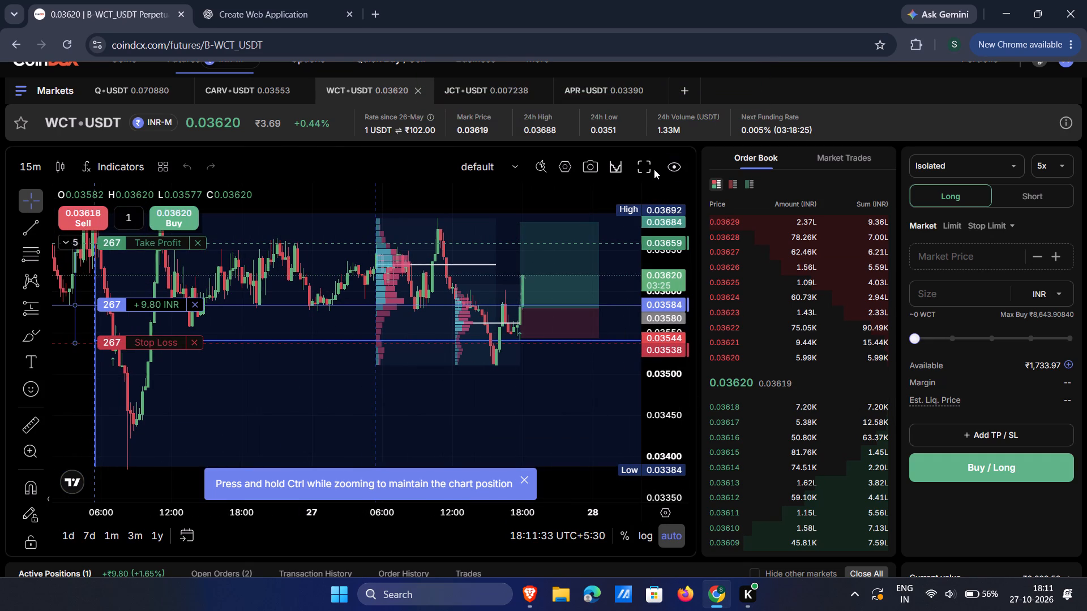
left_click(639, 164)
scroll(781, 348, "up", 5)
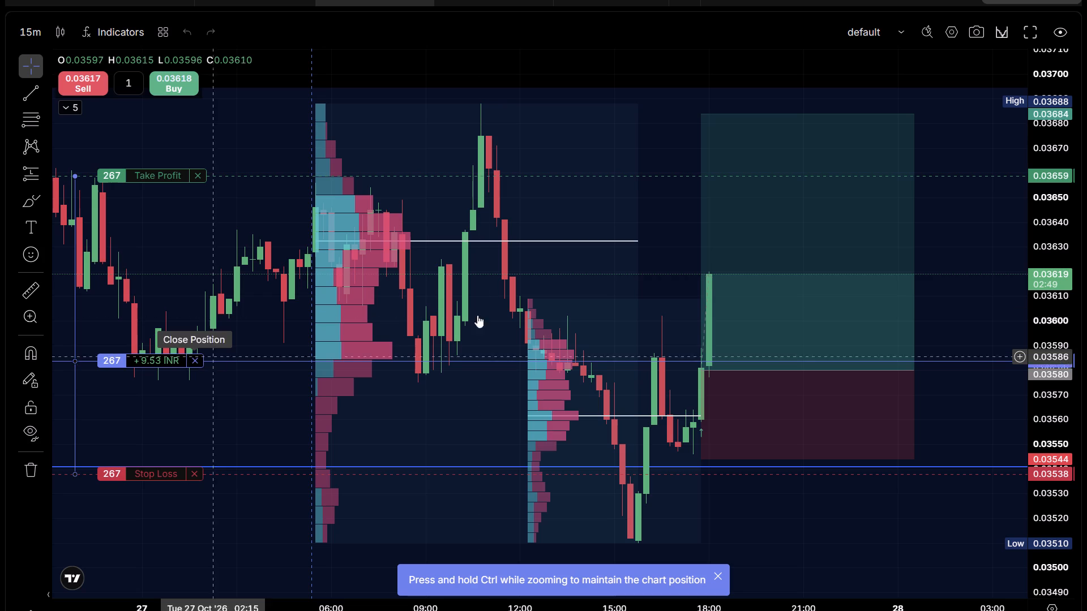
scroll(1055, 406, "up", 4)
scroll(1055, 406, "down", 1)
left_click_drag(958, 226, 910, 260)
left_click(744, 202)
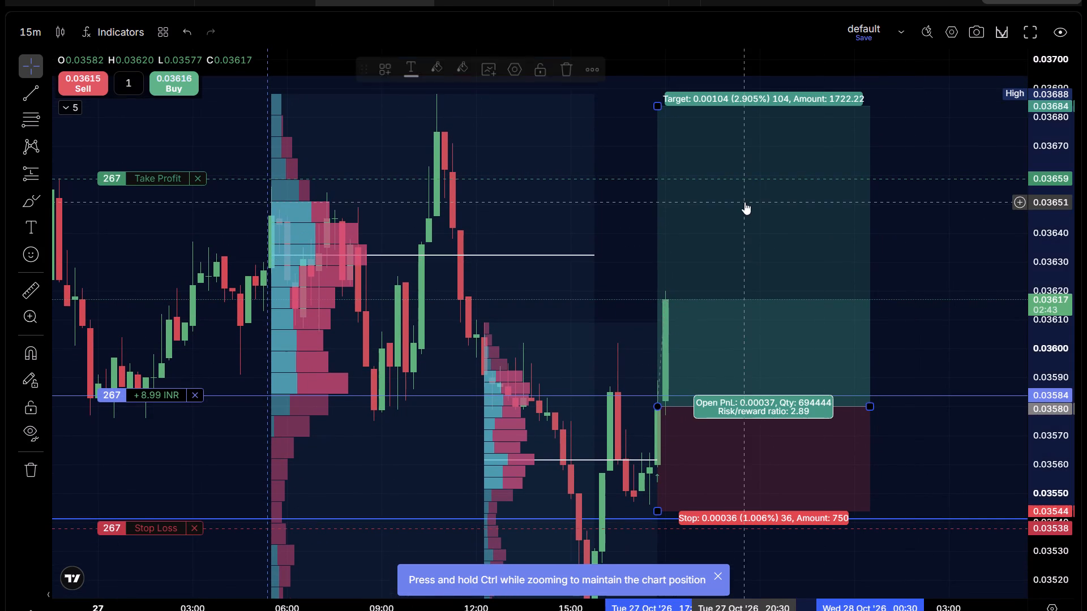
left_click_drag(660, 107, 674, 249)
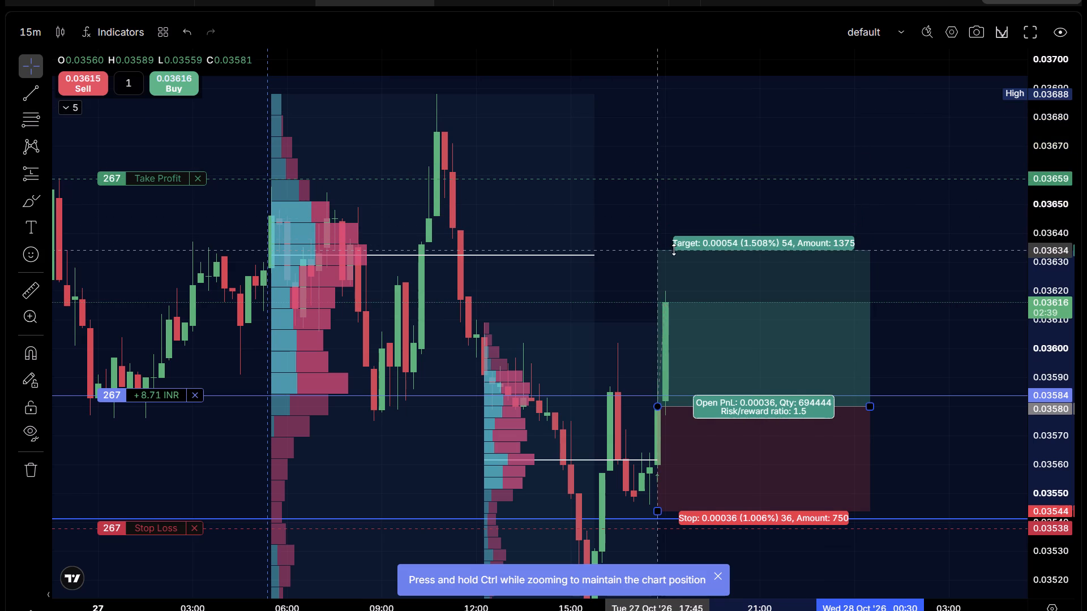
left_click_drag(674, 249, 669, 210)
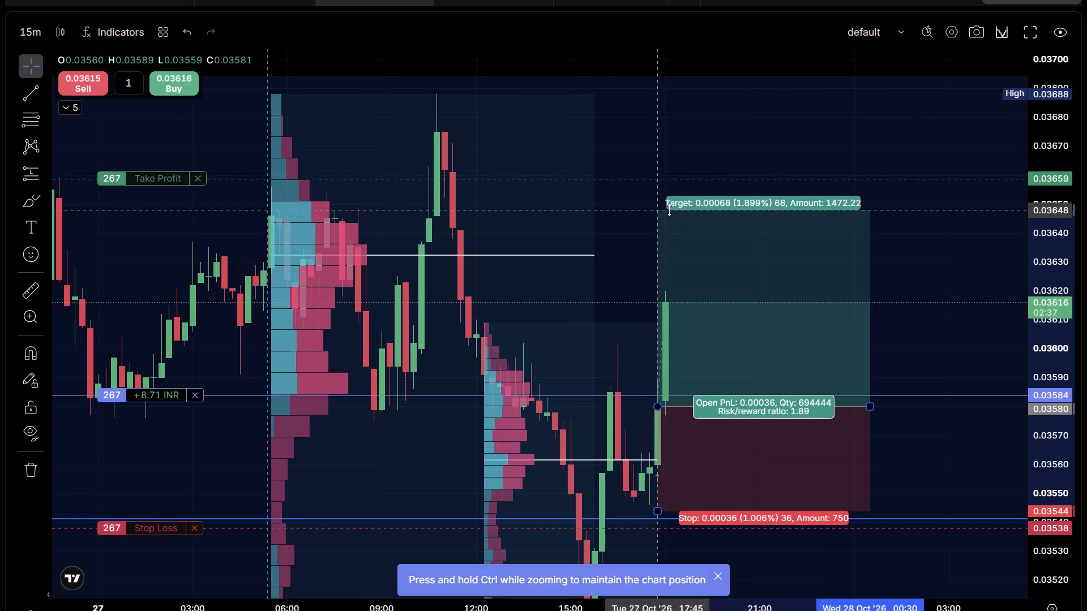
left_click_drag(669, 210, 680, 229)
left_click(965, 382)
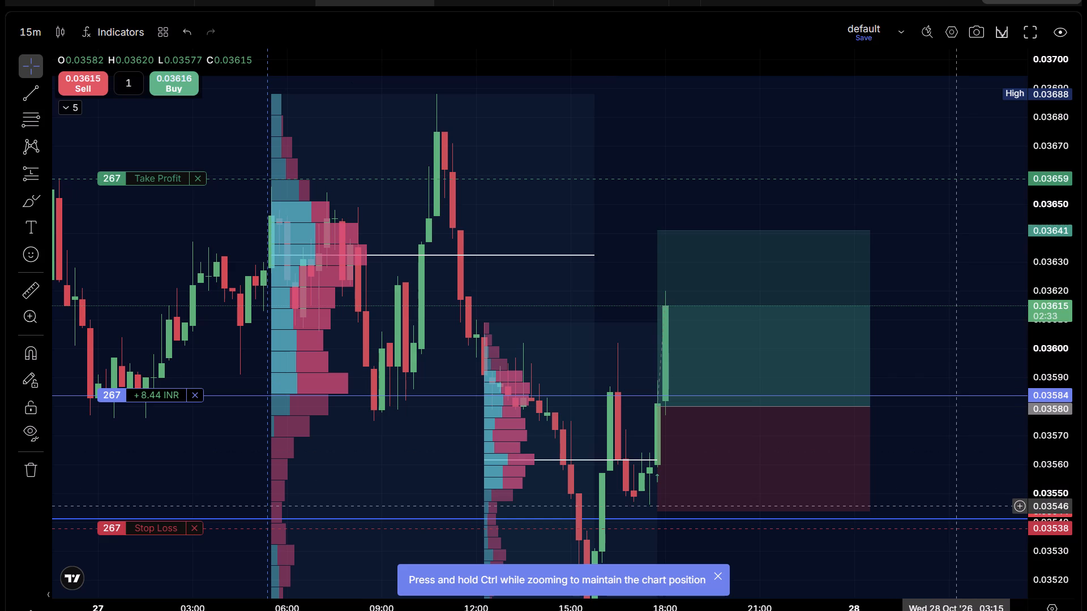
left_click(958, 483)
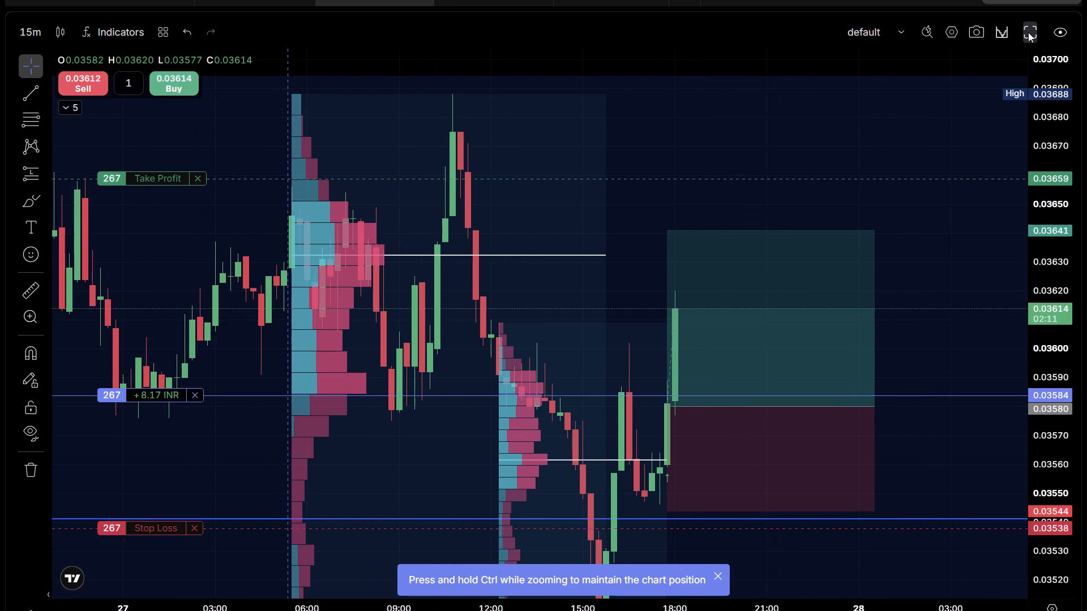
Examine the WCT 15-minute price action against the volume profiles, the position's exit levels and the long position drawing.
scroll(972, 462, "up", 1)
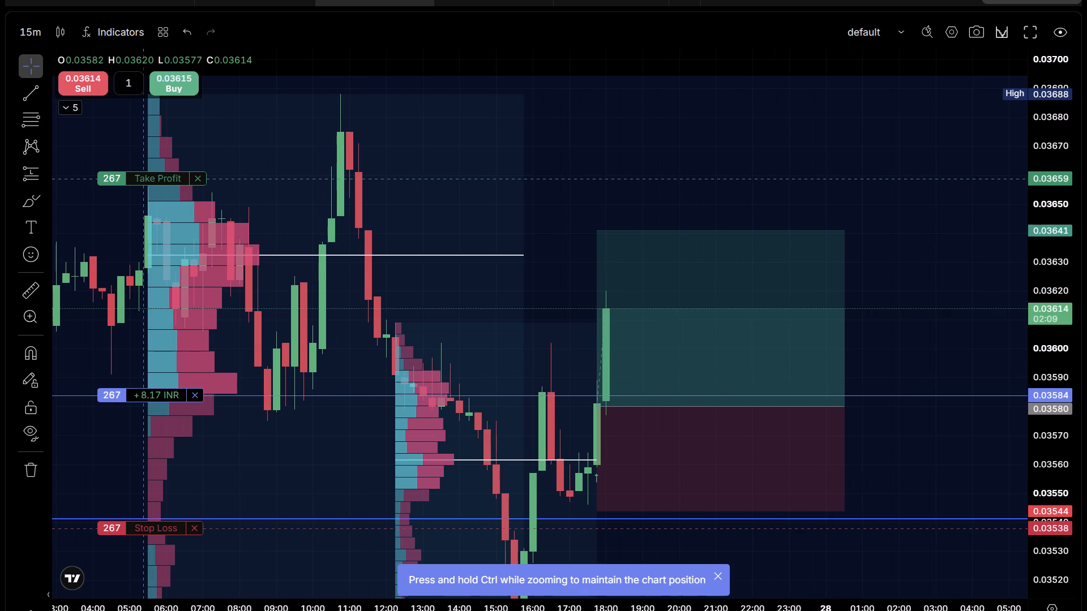
scroll(1051, 403, "up", 6)
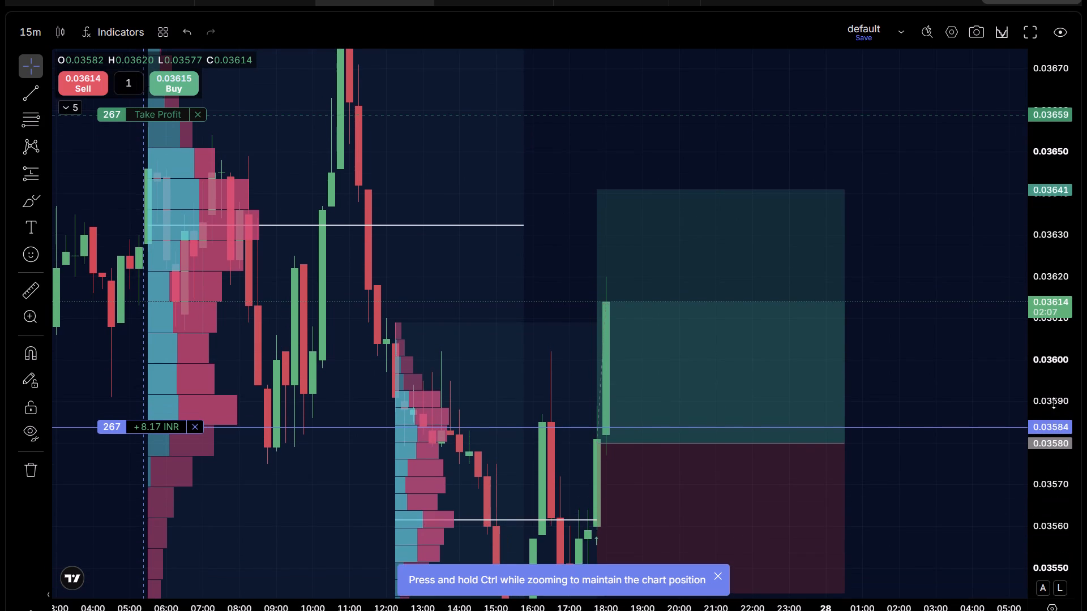
scroll(1054, 403, "down", 6)
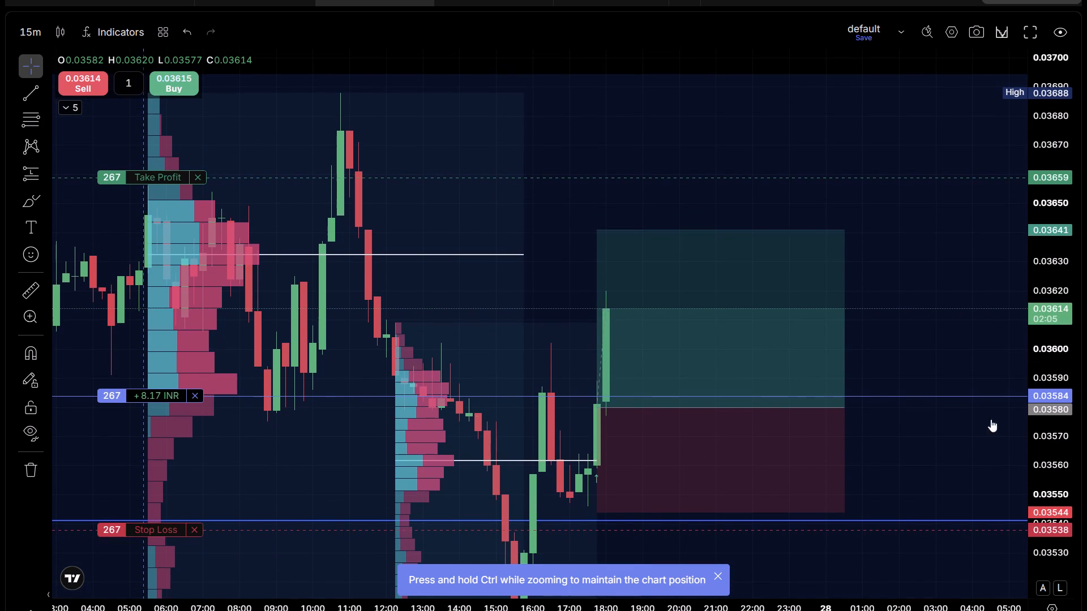
scroll(422, 332, "down", 1)
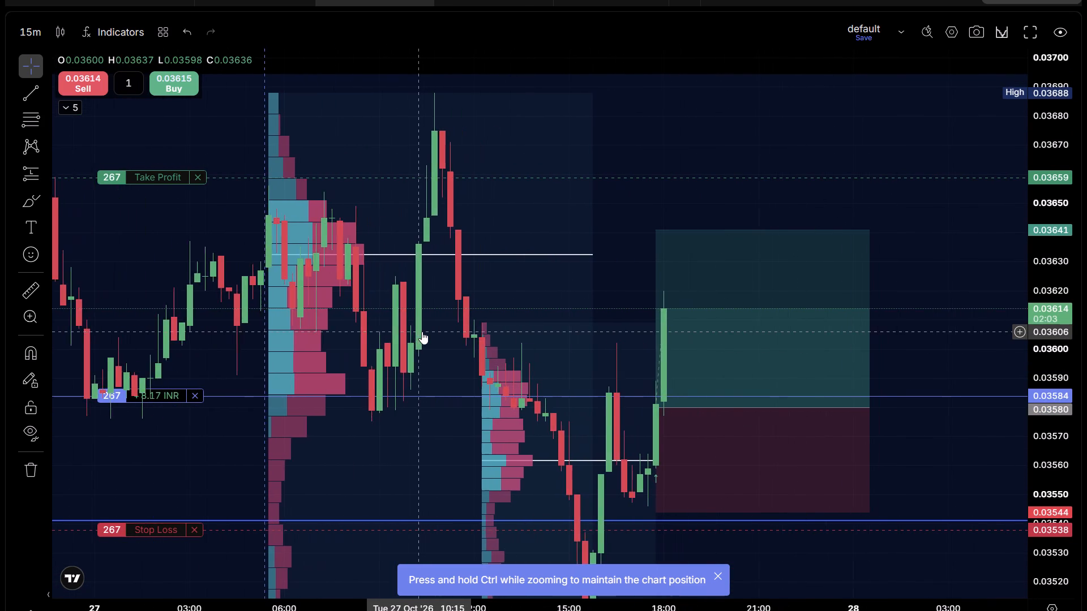
scroll(422, 332, "down", 2)
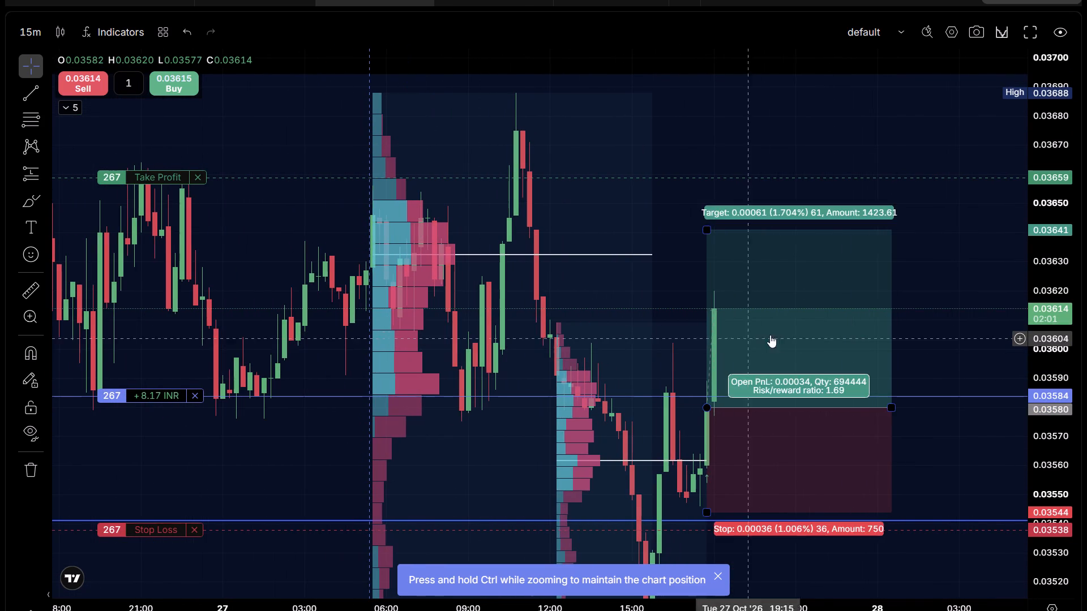
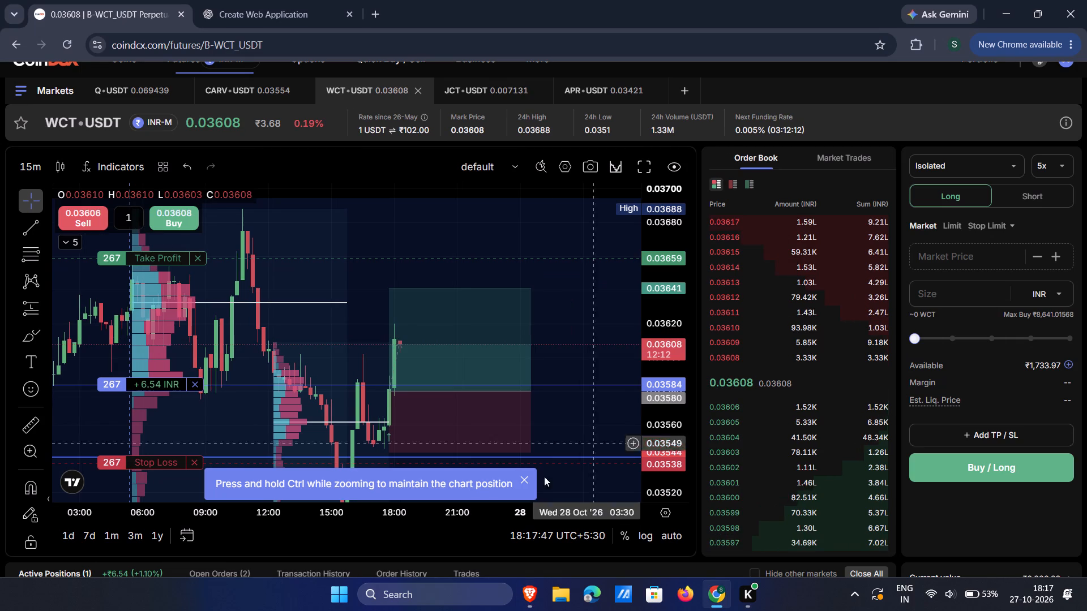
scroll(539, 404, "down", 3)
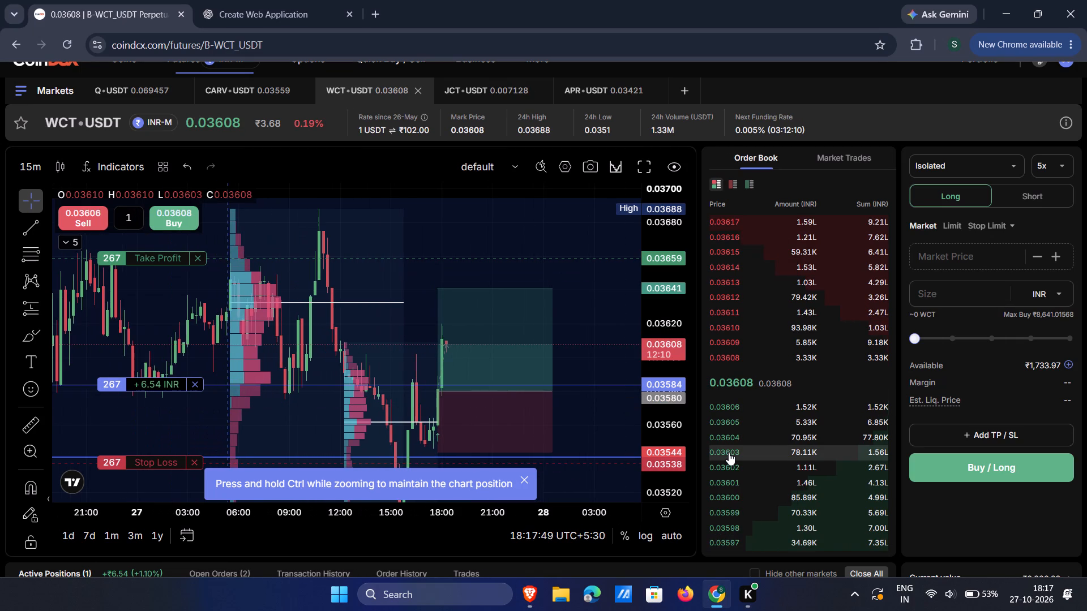
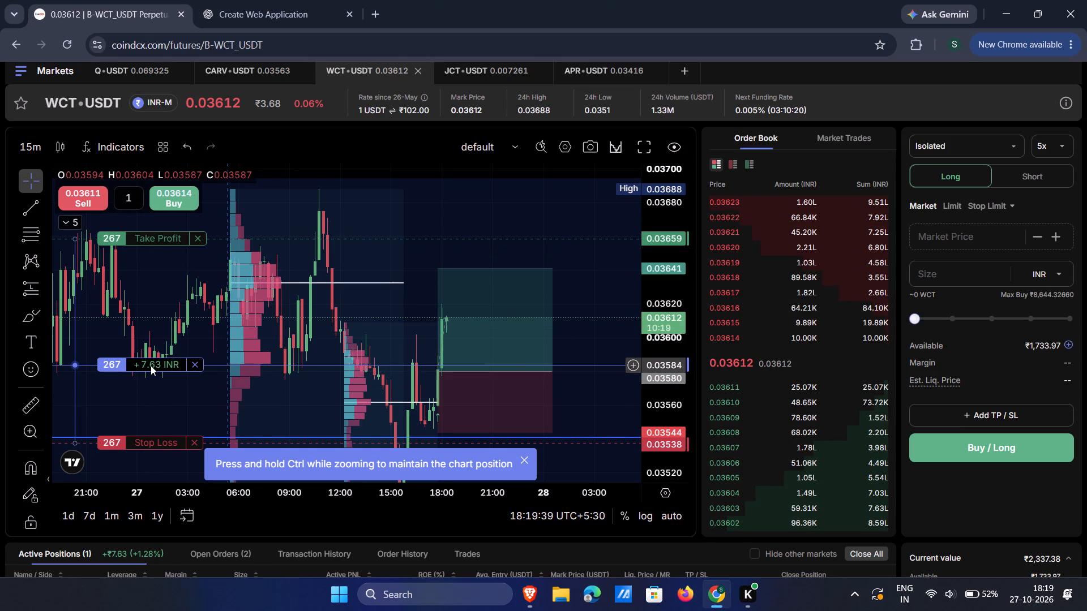
Review the open WCT long's PnL, ROE, liquidation price and take-profit and stop-loss levels in the active positions.
scroll(984, 375, "down", 4)
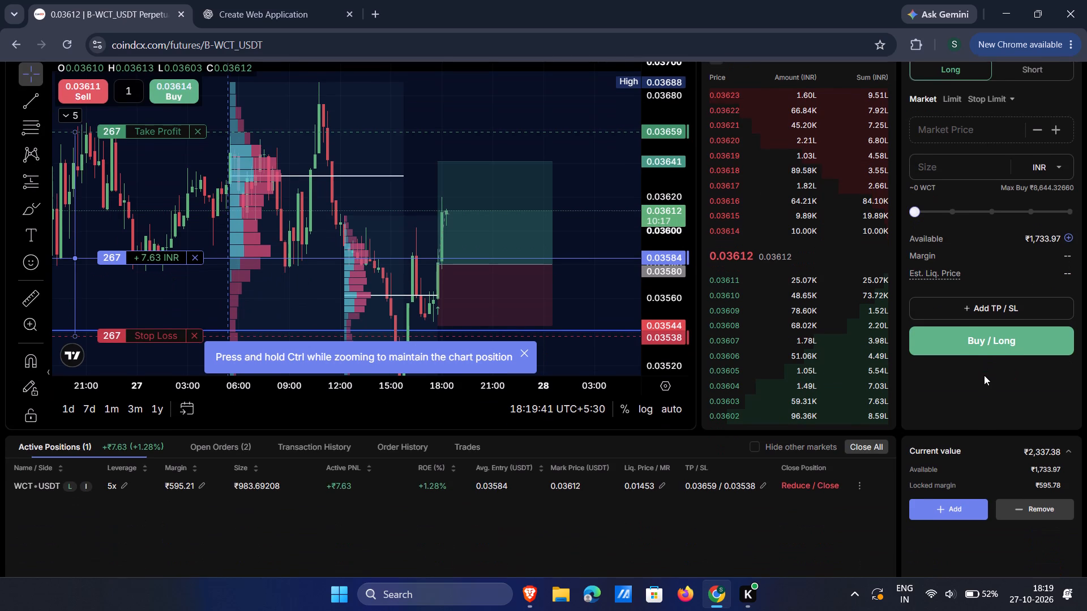
scroll(984, 375, "down", 1)
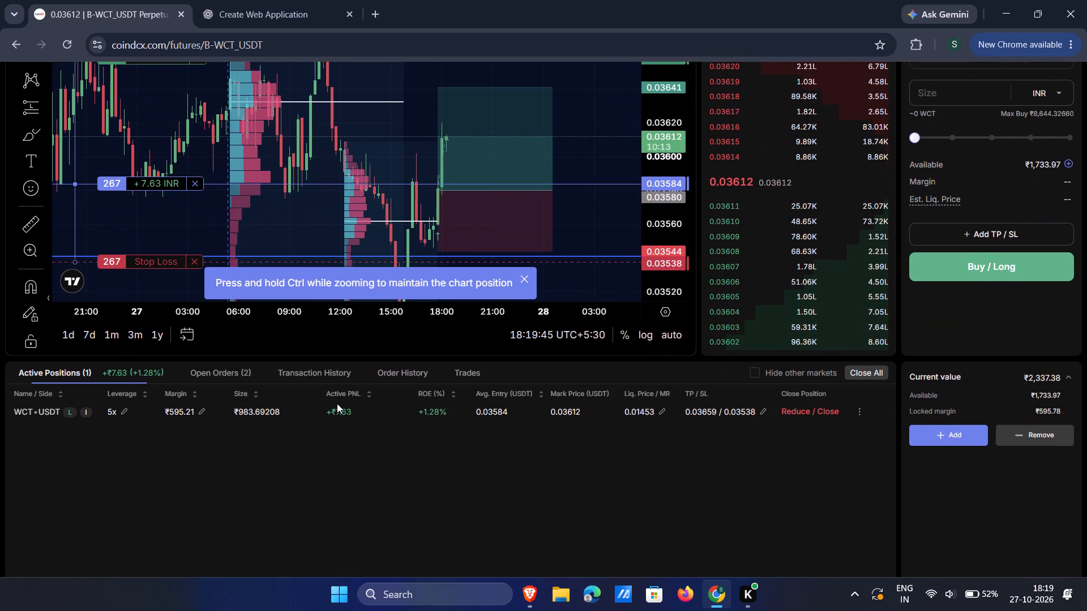
left_click(344, 414)
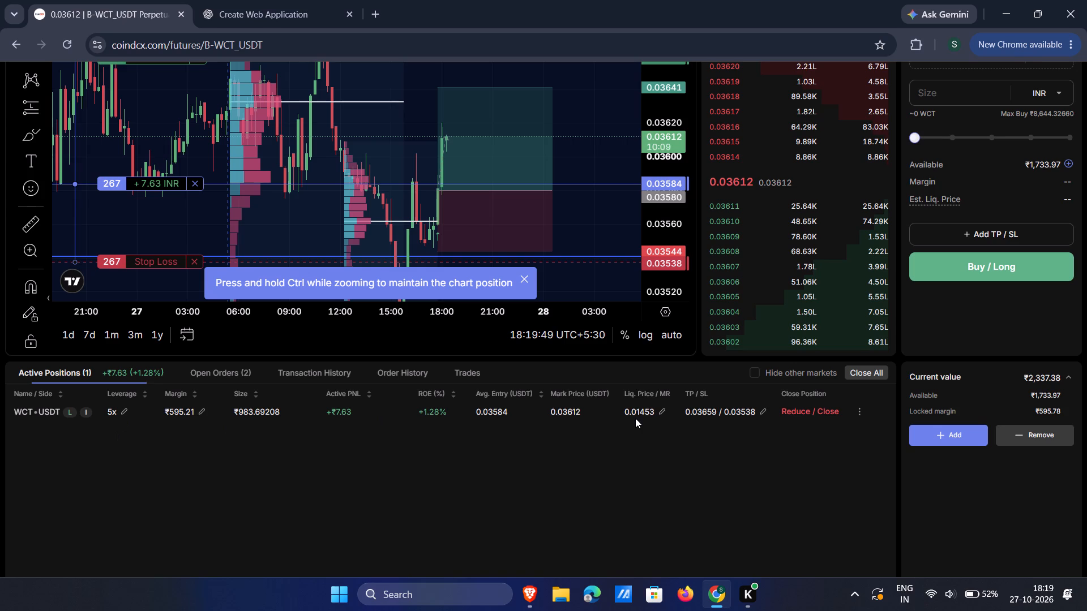
scroll(635, 418, "up", 4)
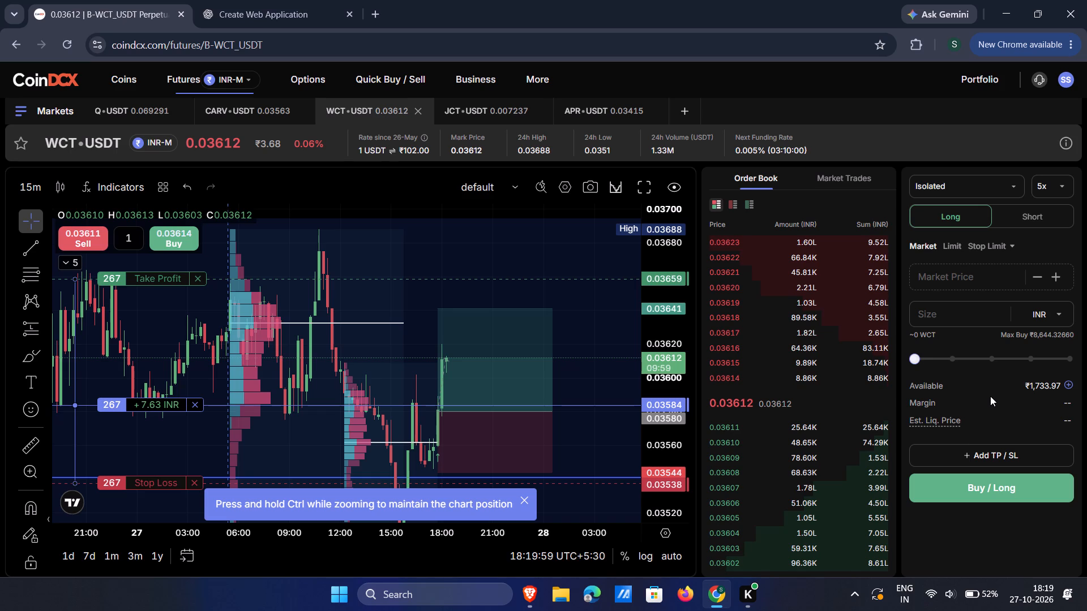
scroll(990, 396, "down", 1)
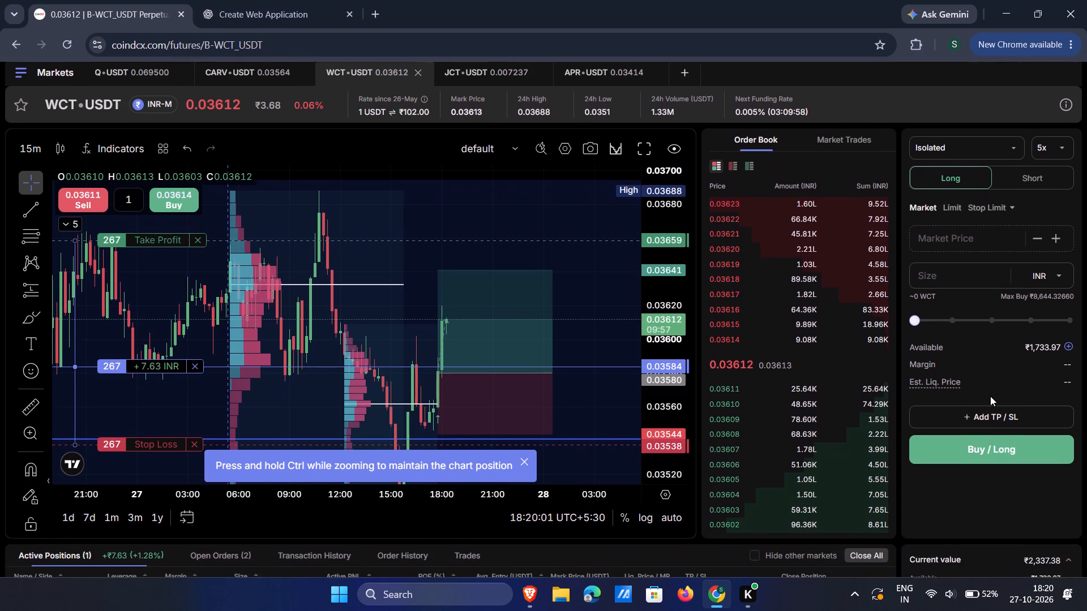
scroll(990, 396, "down", 2)
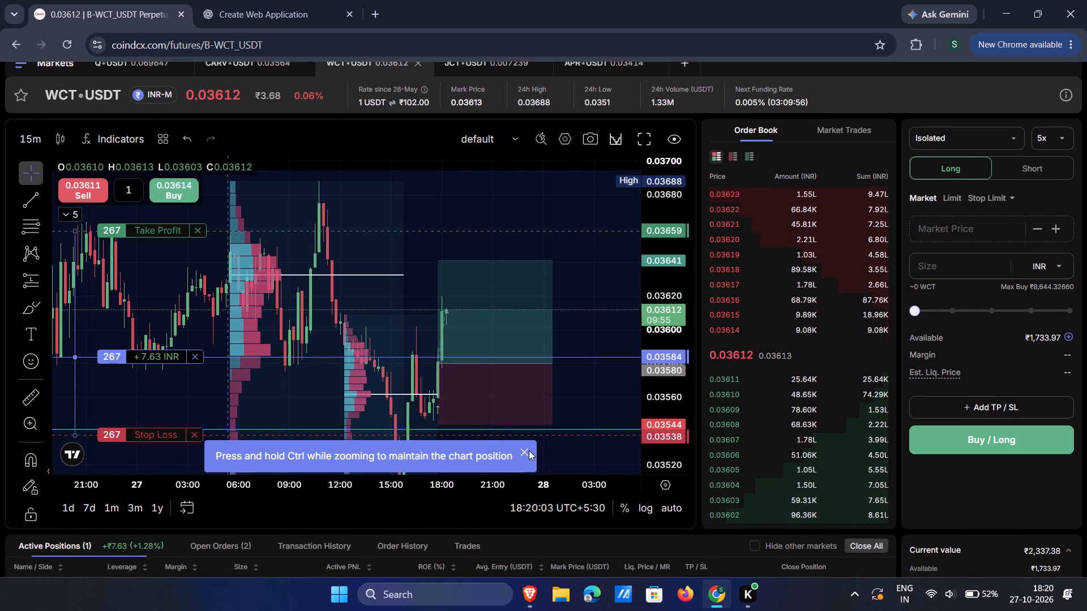
Dismiss the chart's zooming hint and examine WCT price action over a wider range against the position's entry and exit levels.
left_click(529, 450)
scroll(530, 455, "down", 1)
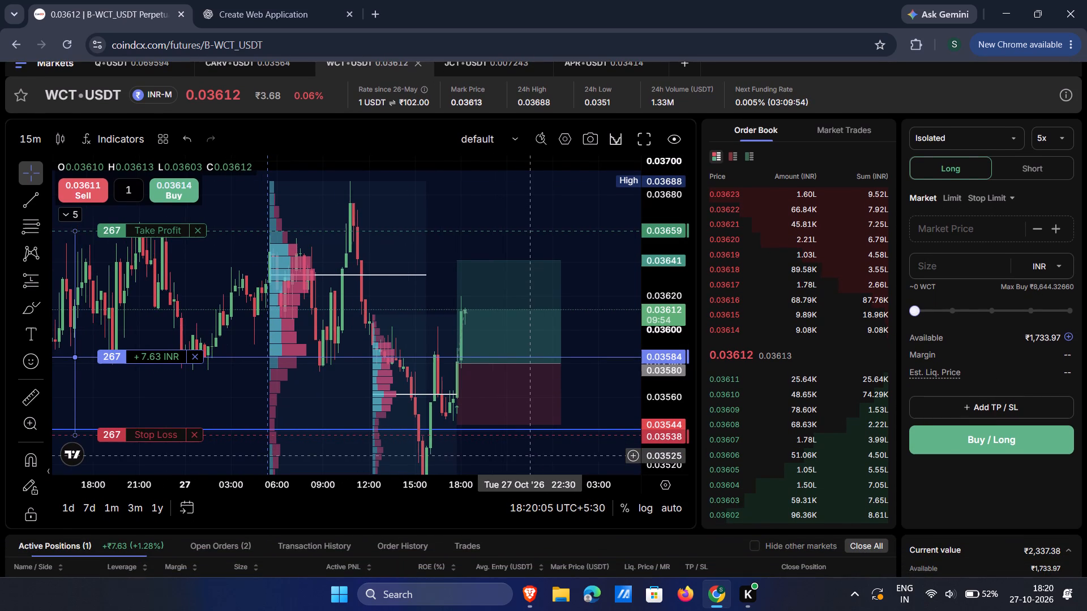
scroll(662, 375, "down", 1)
scroll(662, 375, "up", 4)
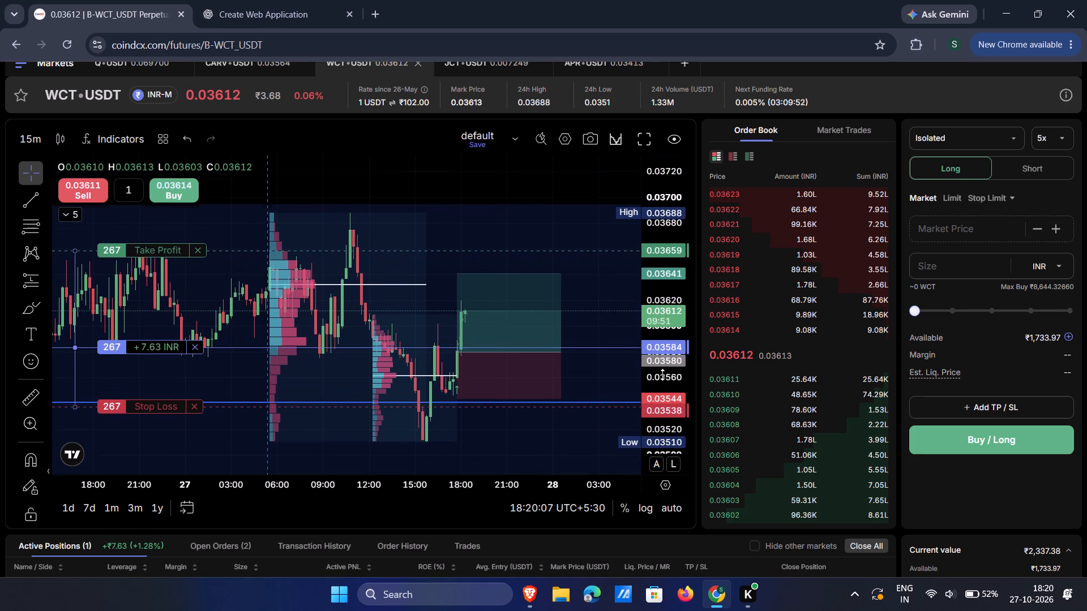
scroll(662, 375, "up", 1)
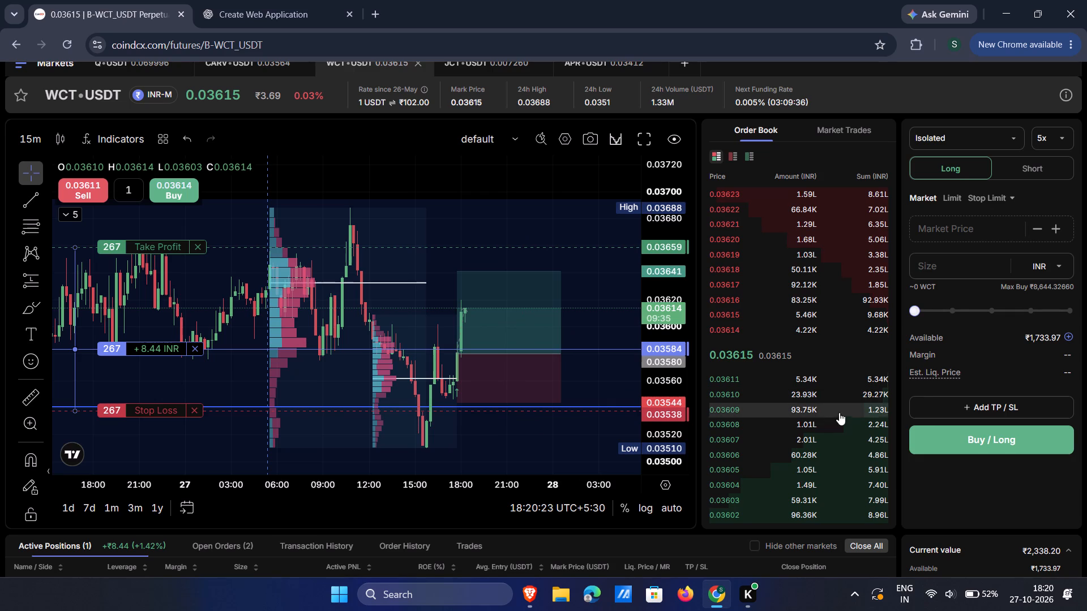
scroll(965, 464, "up", 3)
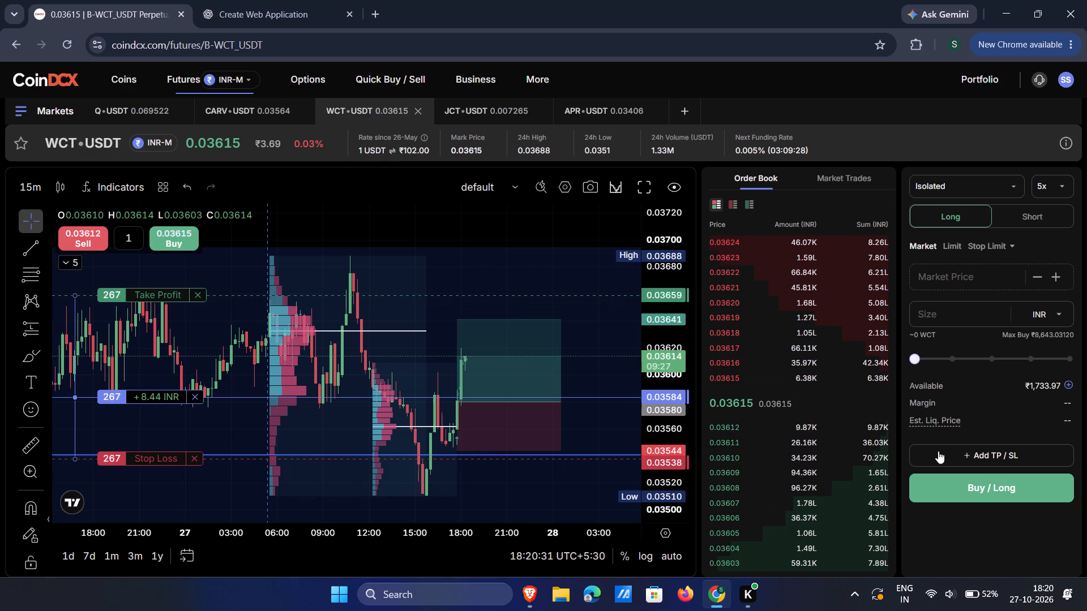
left_click(1005, 418)
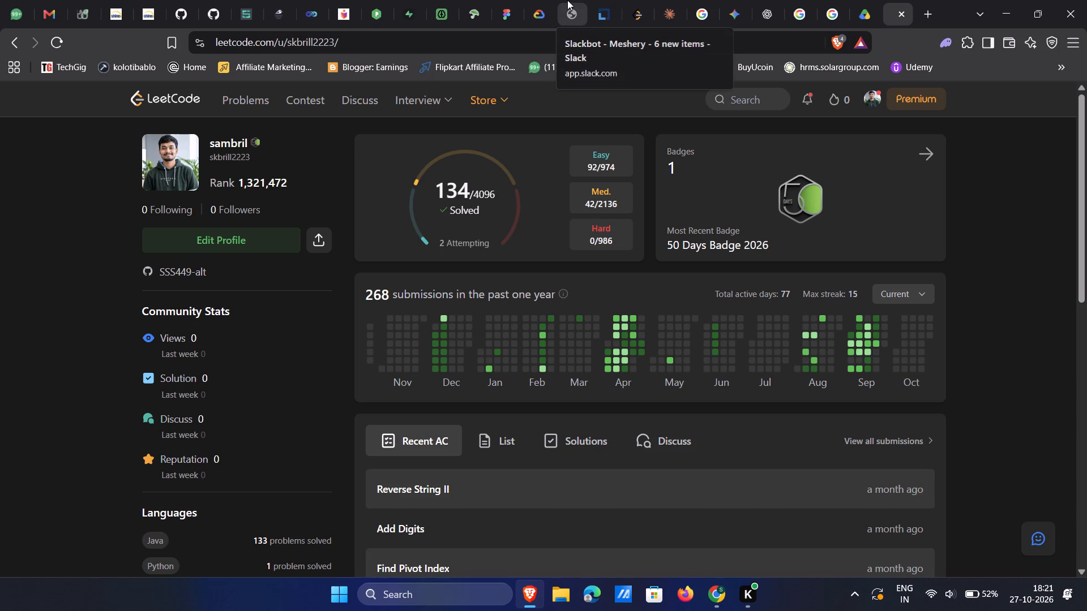
left_click(870, 0)
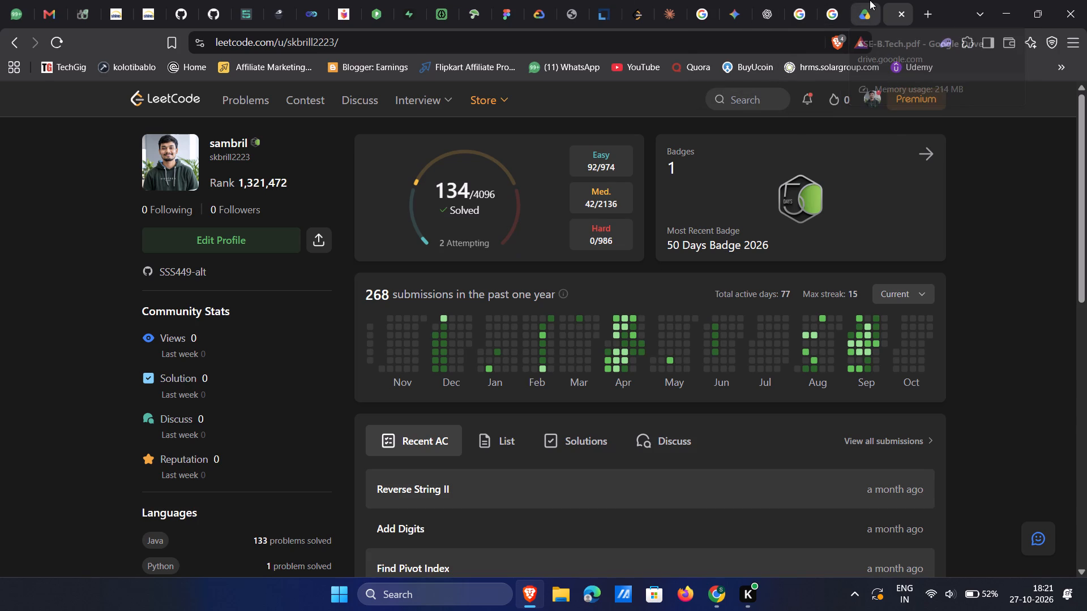